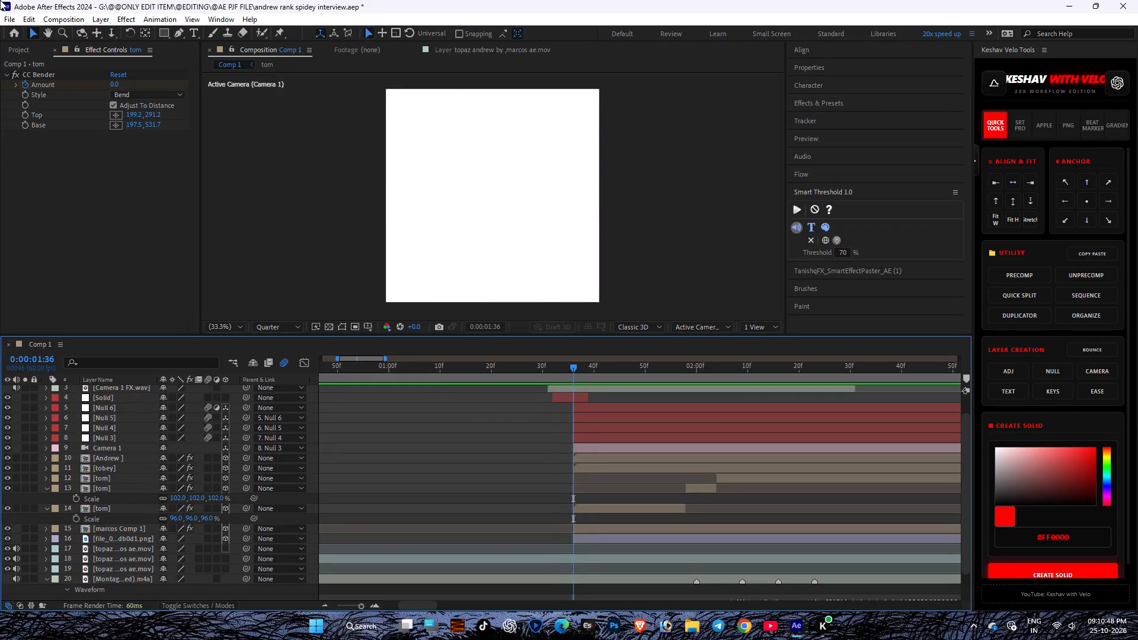
Save the project.
key(ctrl+s)
key(ctrl+s)
Scrub and play Comp 1 between 0:00:01:36 and 0:00:02:20 to review the tom layer's short scale segment.
drag(573, 367, 576, 367)
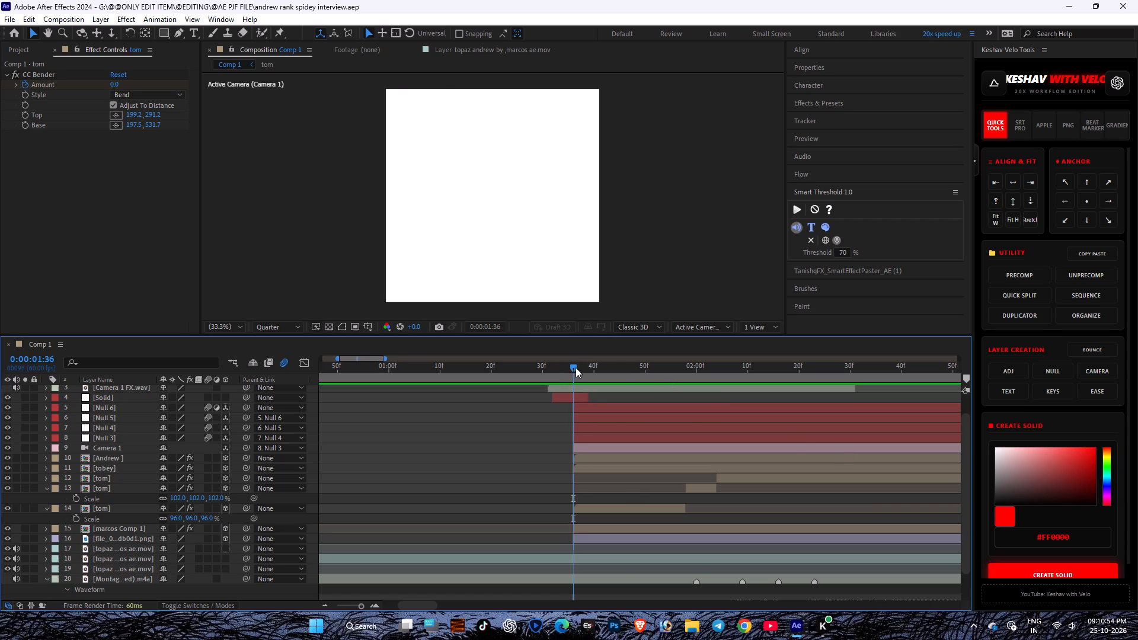
drag(576, 367, 714, 399)
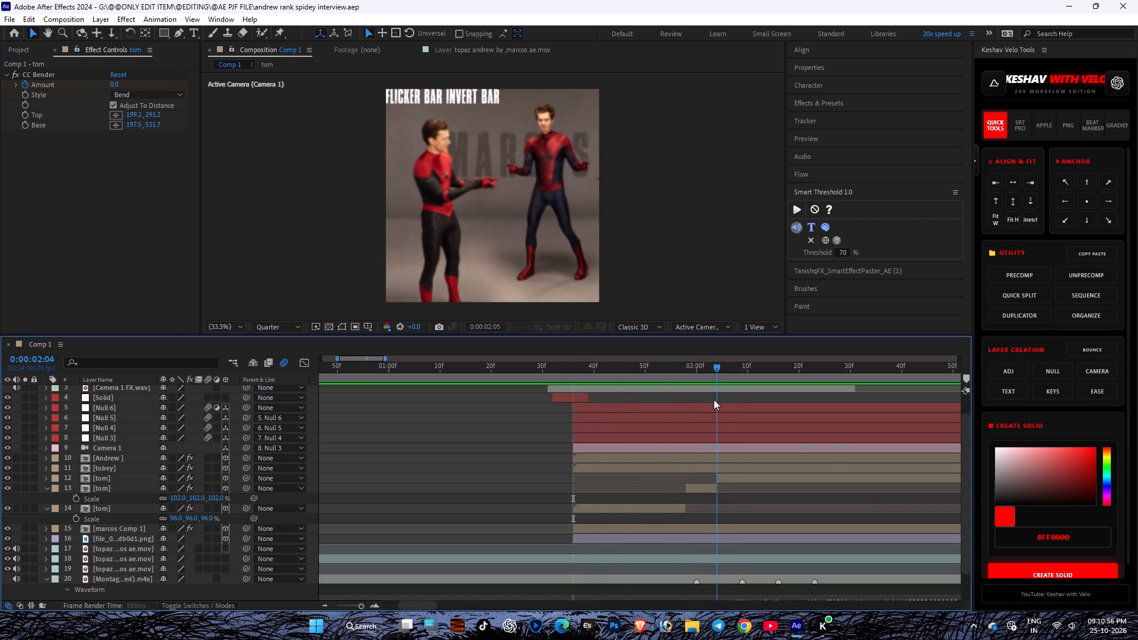
drag(714, 399, 713, 400)
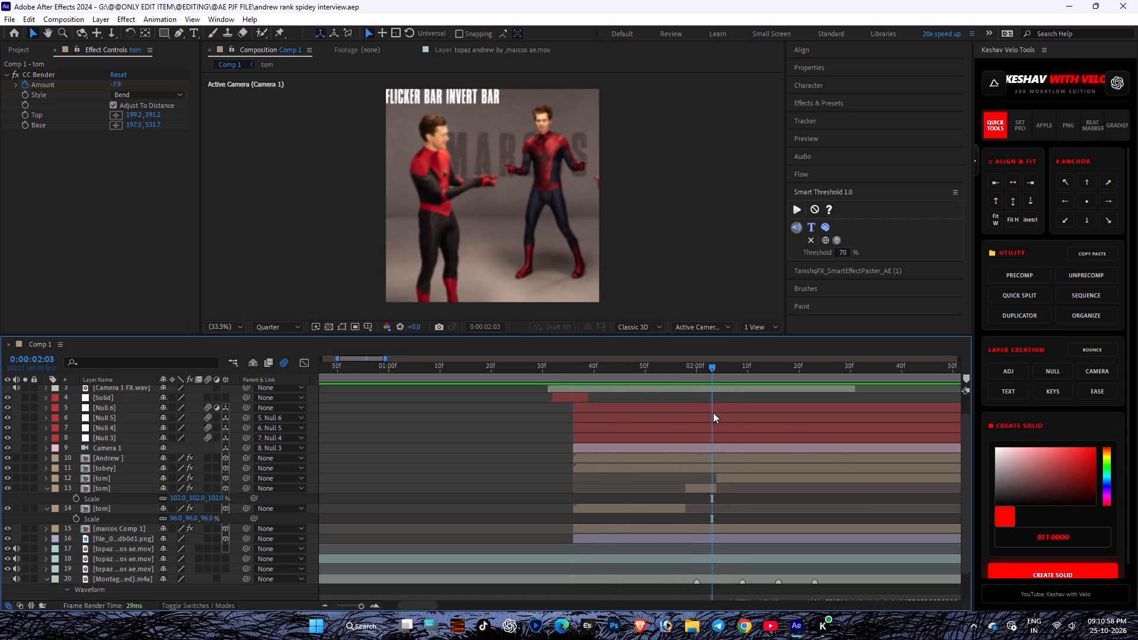
click(693, 490)
key(Right)
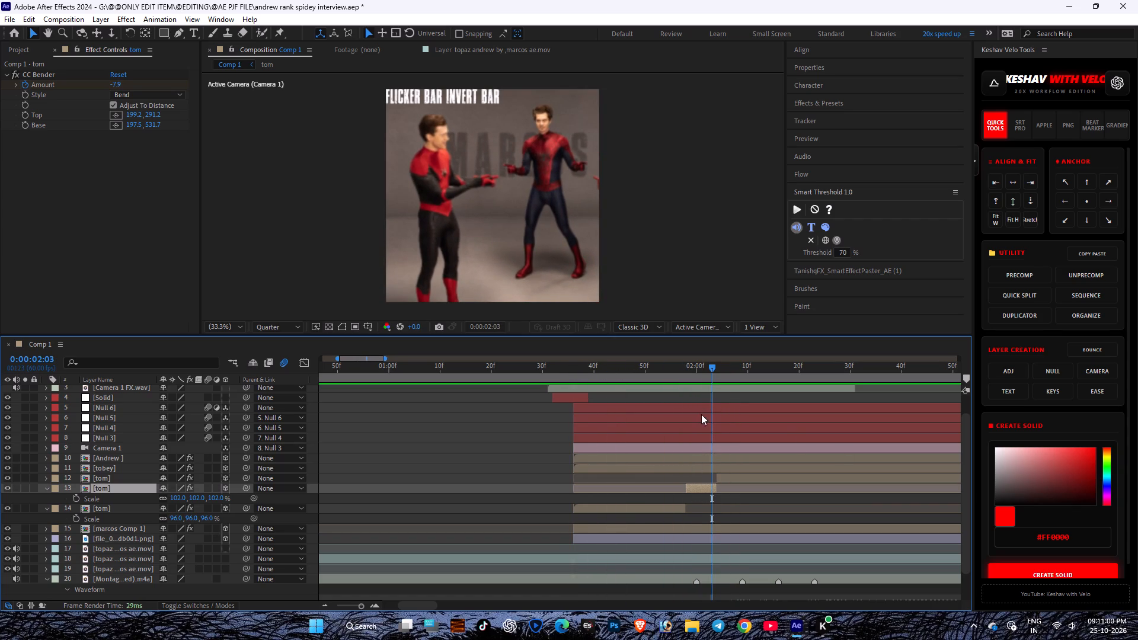
drag(711, 372, 801, 408)
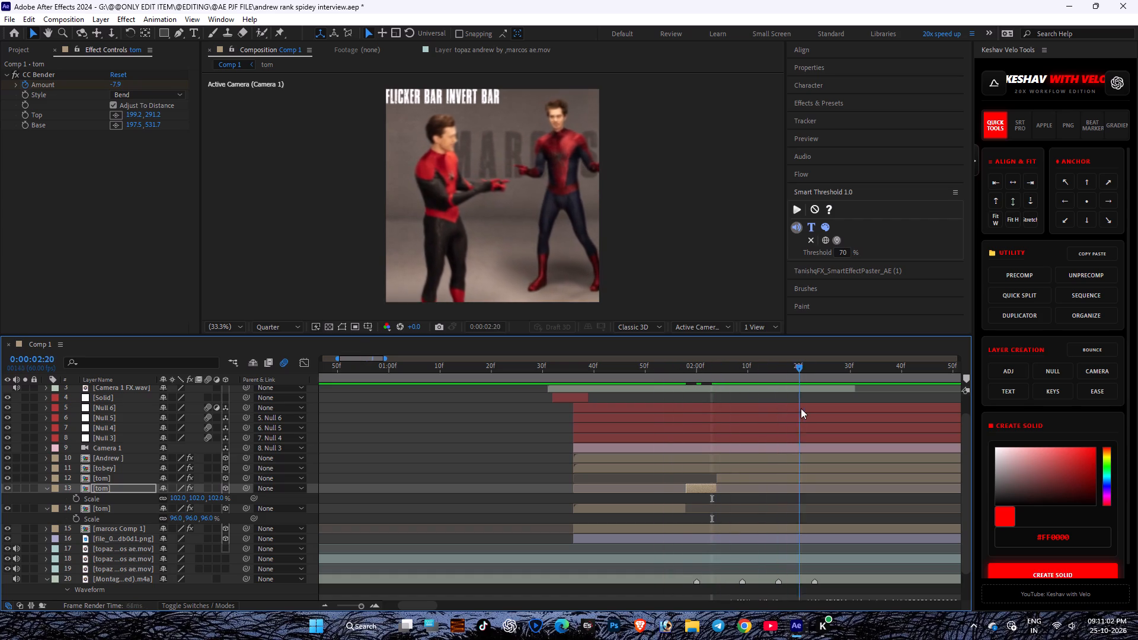
drag(801, 408, 809, 454)
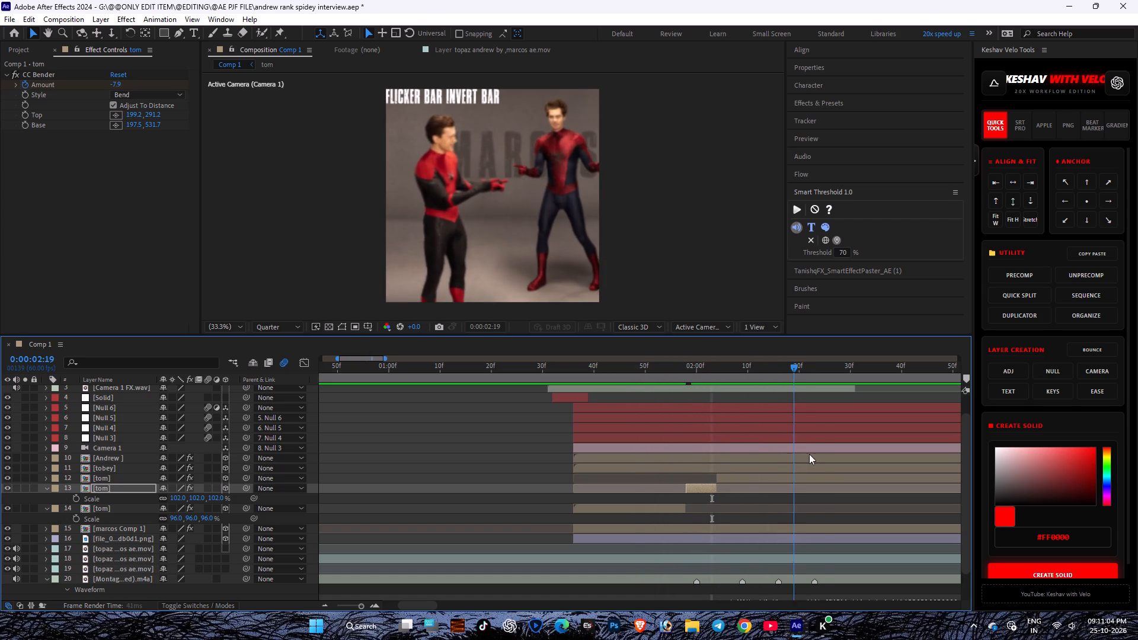
drag(809, 454, 699, 464)
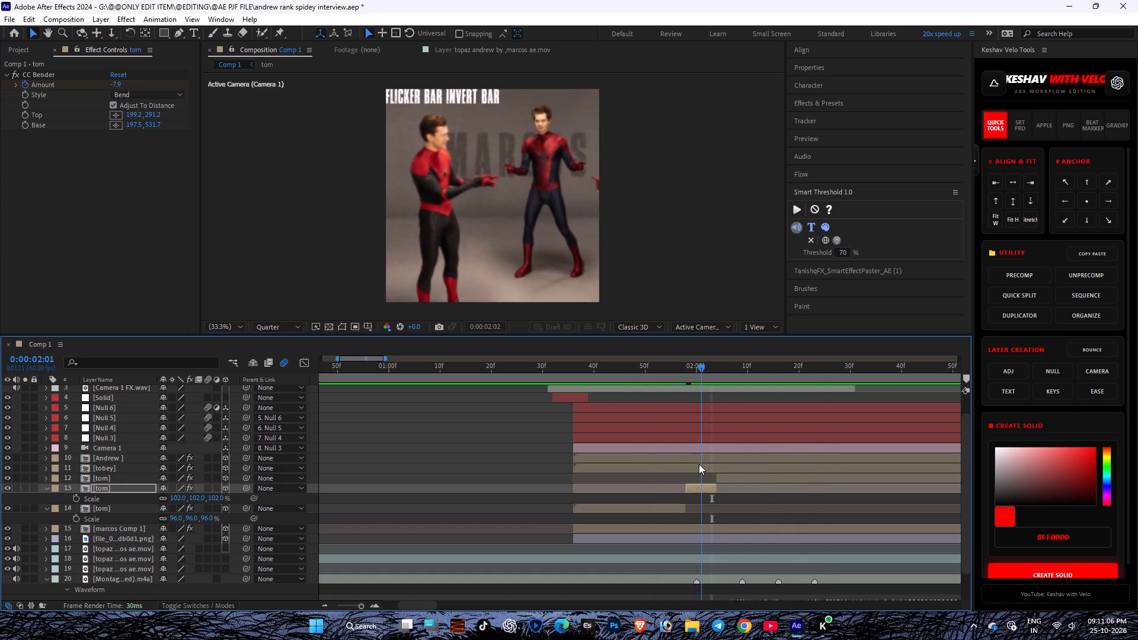
drag(699, 464, 635, 464)
key(space)
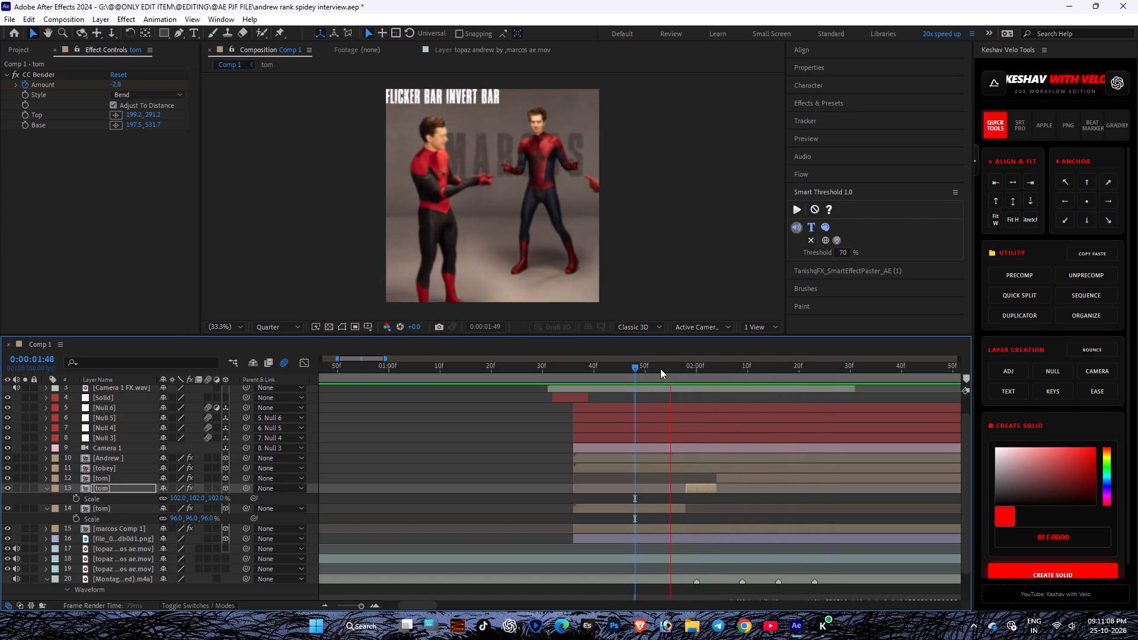
click(660, 369)
Play the animation from 0:00:01:53 past 0:00:03:10 to examine when the tobey figure comes into view.
key(space)
key(space)
key(space)
key(space)
key(space)
key(space)
key(space)
key(space)
key(space)
key(space)
key(space)
key(space)
key(space)
key(space)
key(space)
key(space)
key(space)
key(space)
key(space)
key(space)
drag(810, 475, 491, 465)
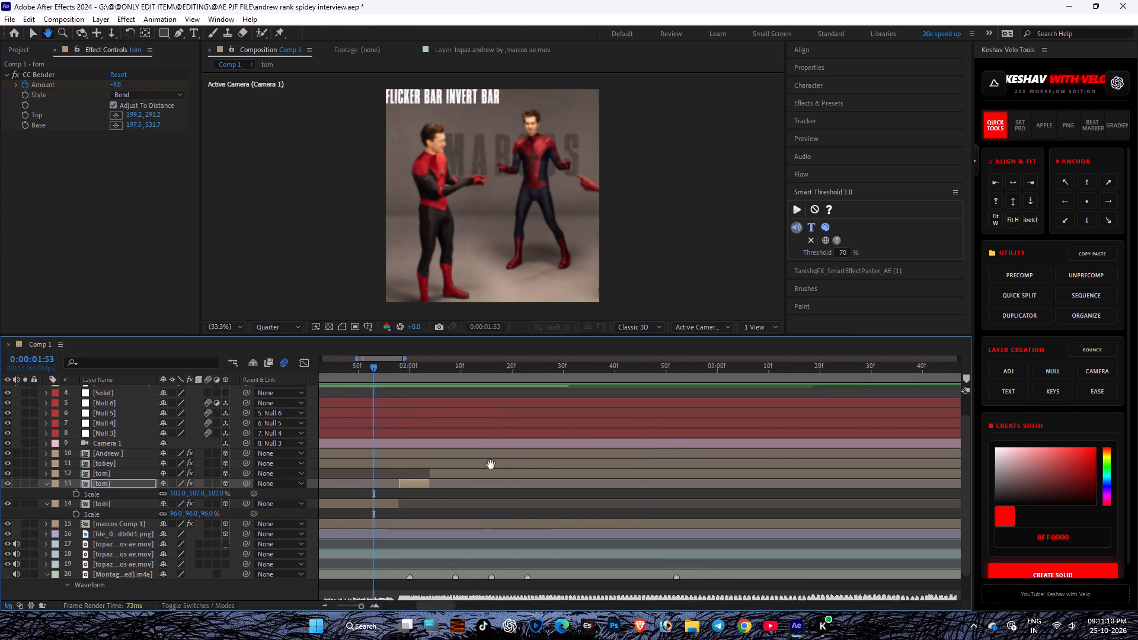
drag(491, 465, 480, 461)
click(321, 603)
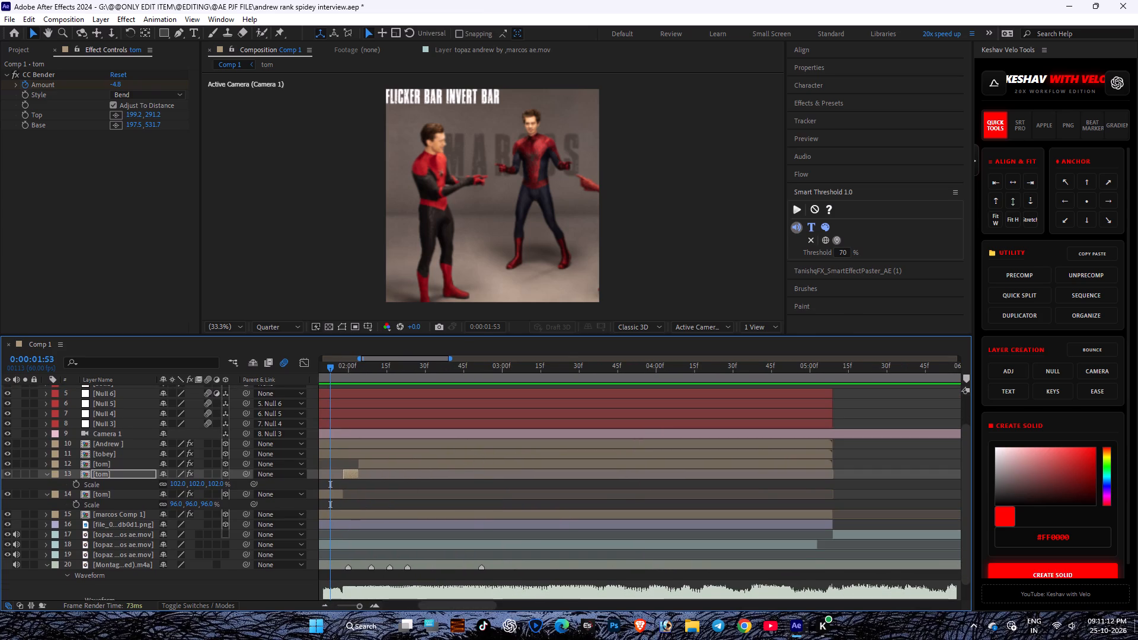
key(space)
key(space)
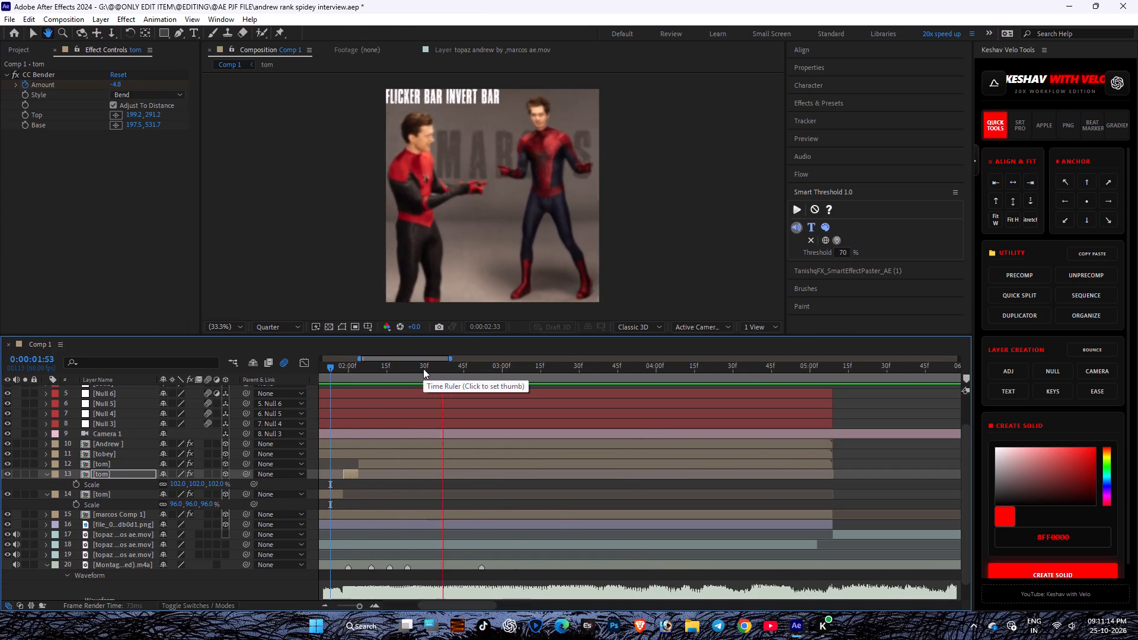
key(space)
click(488, 363)
key(space)
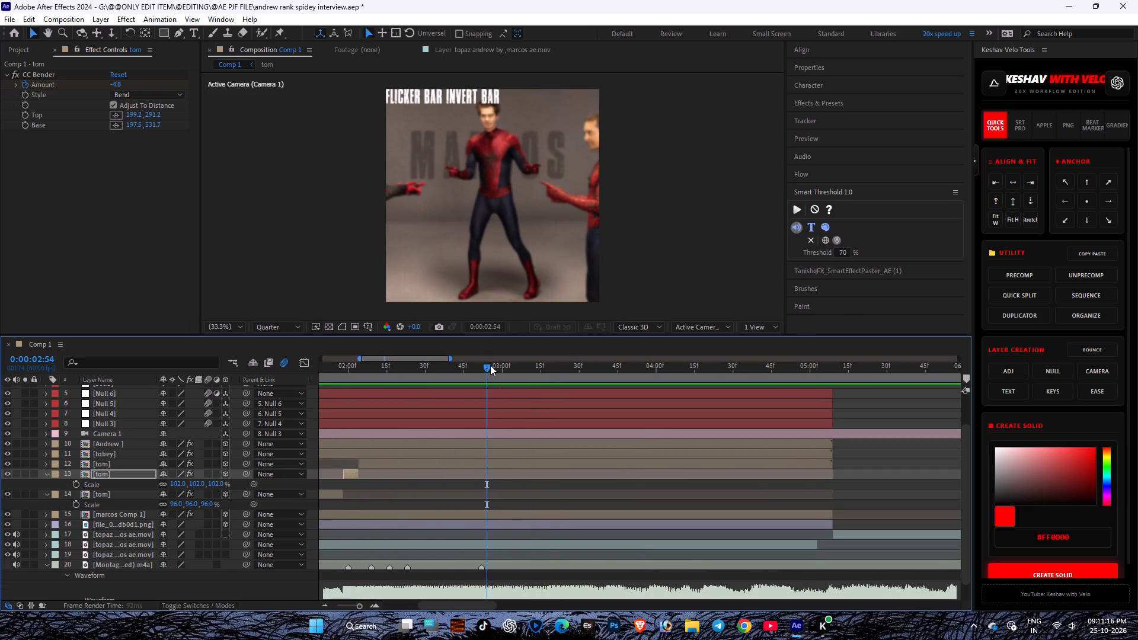
key(space)
key(space)
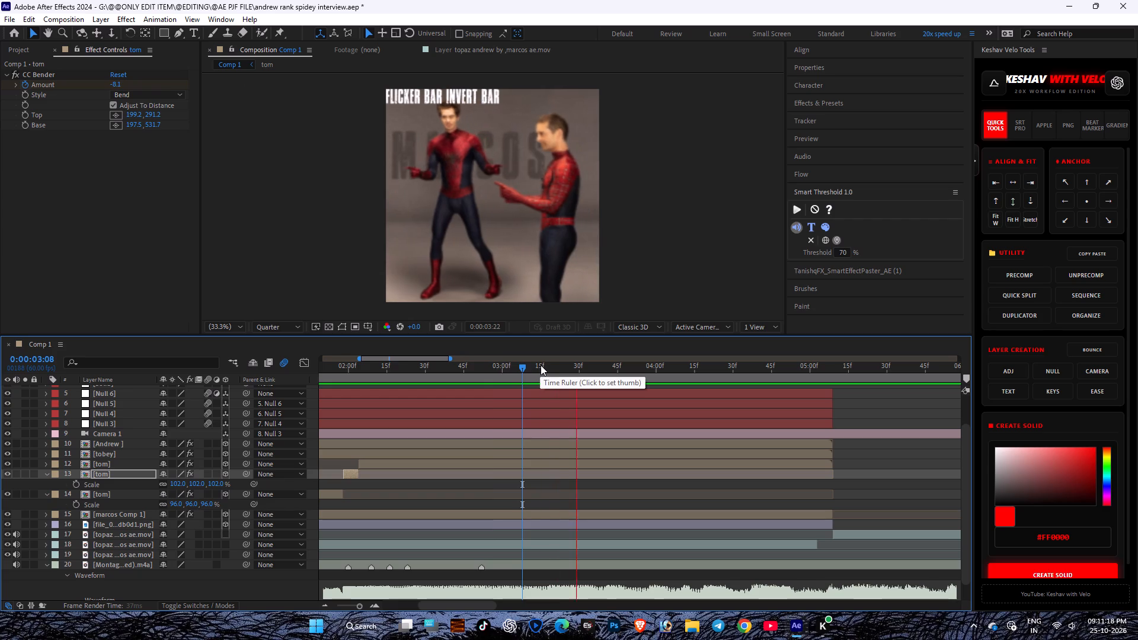
drag(541, 368, 528, 368)
key(space)
click(528, 368)
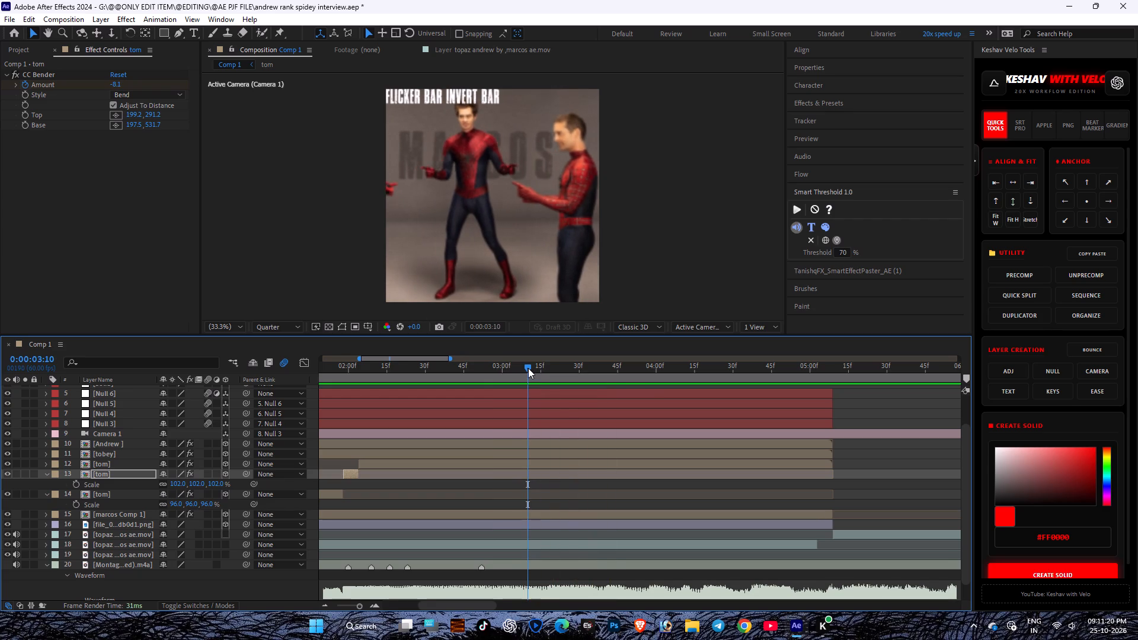
key(space)
Split the tobey layer at 0:00:03:23 and shift both sides of the cut about one frame earlier.
drag(528, 368, 552, 368)
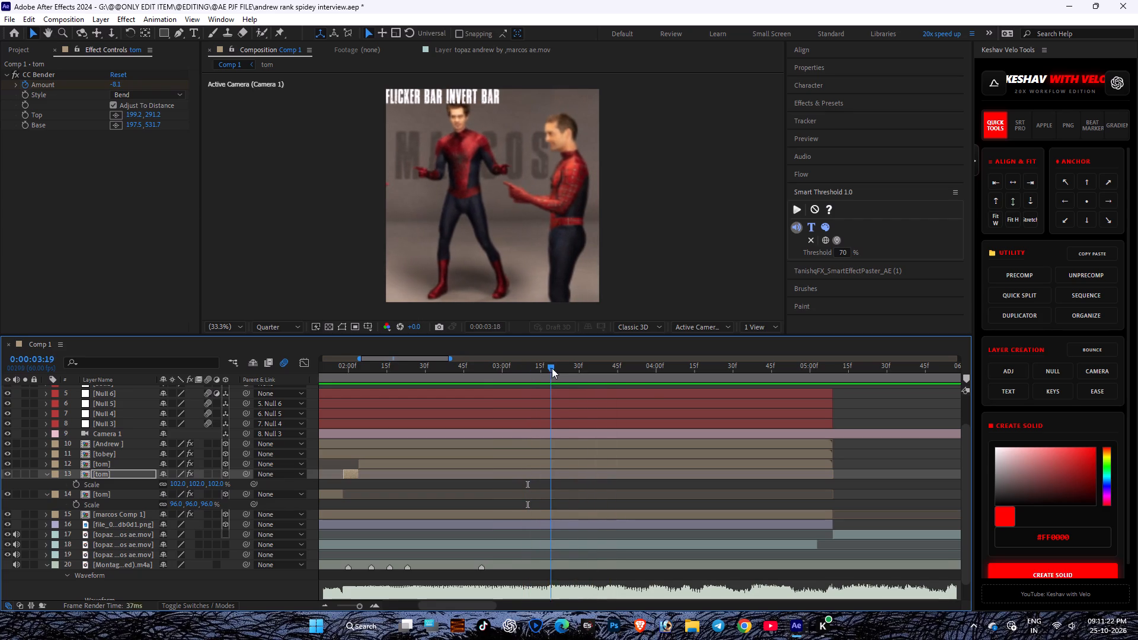
drag(552, 368, 561, 372)
key(space)
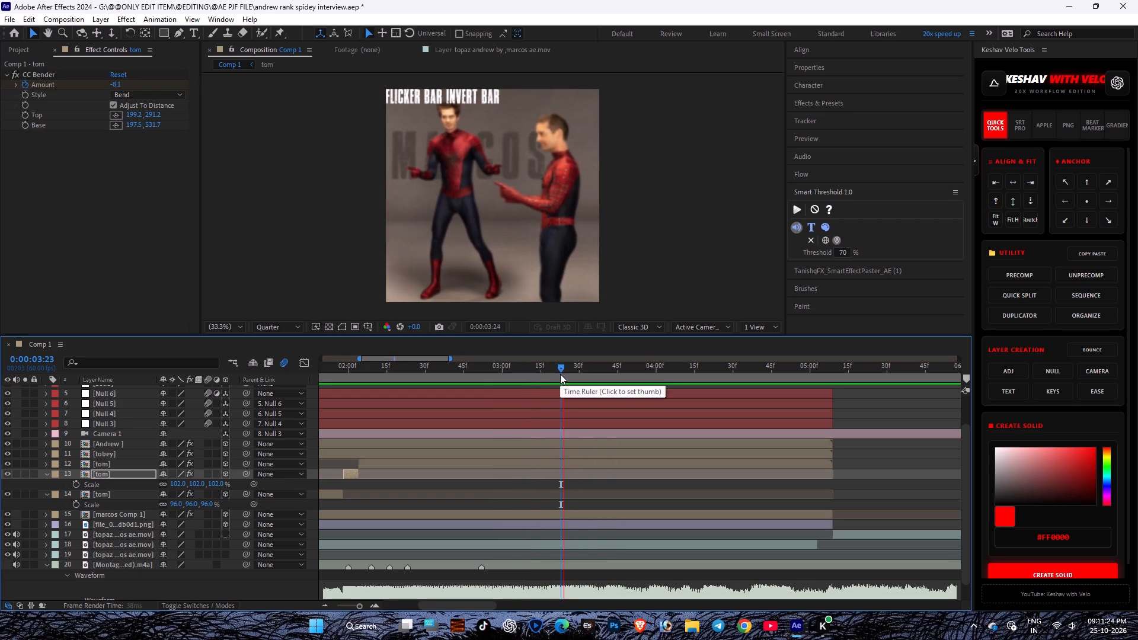
click(560, 374)
click(566, 463)
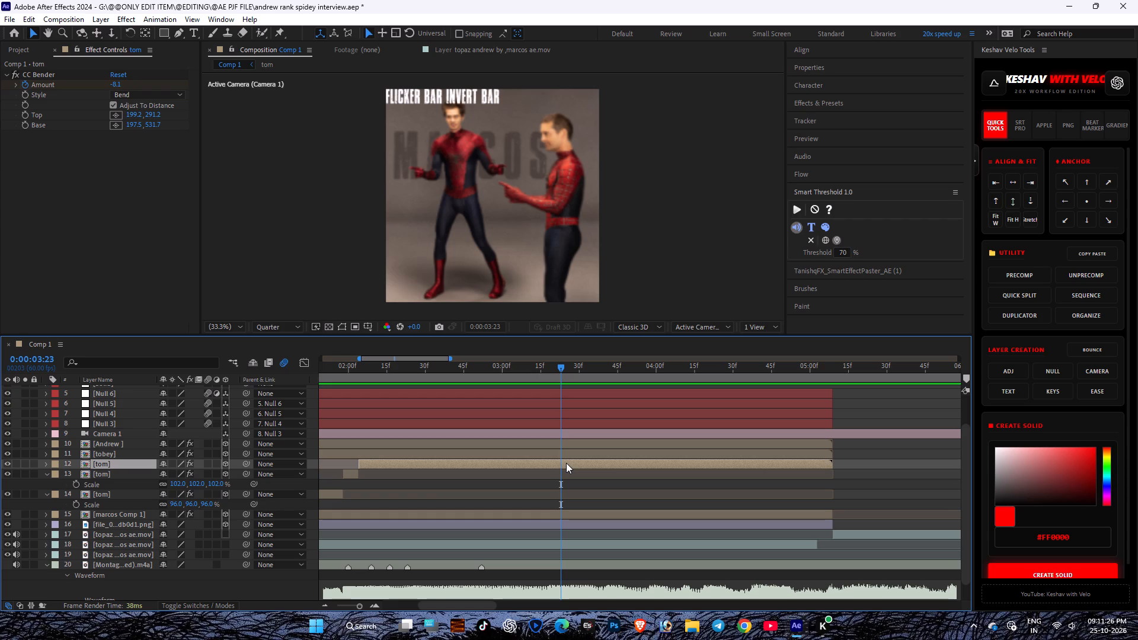
click(549, 452)
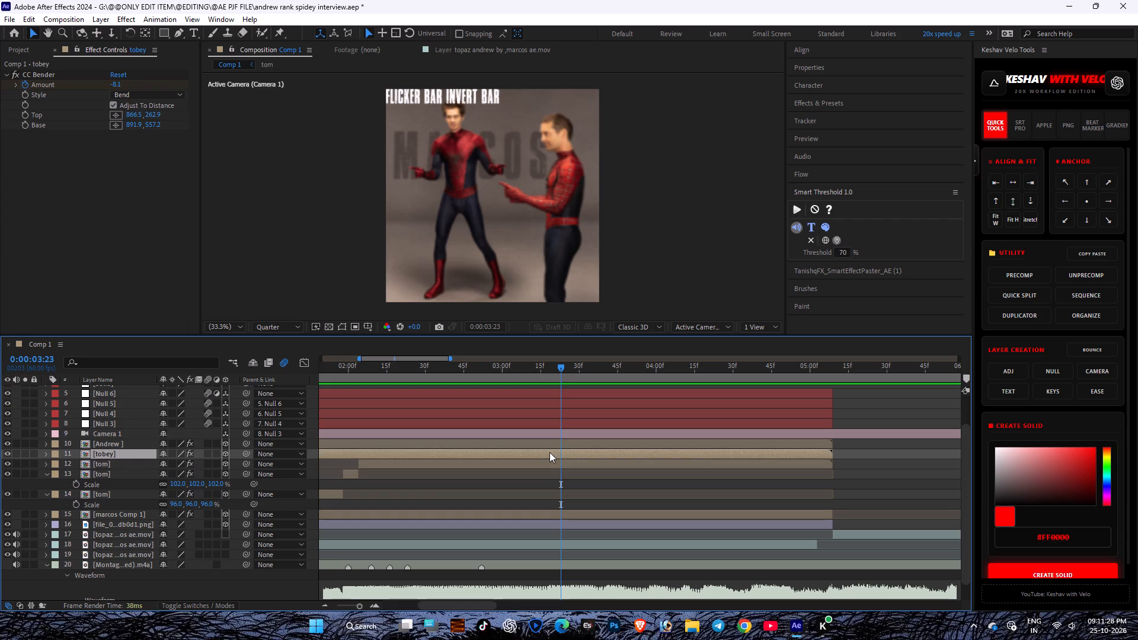
key(ctrl+shift+d)
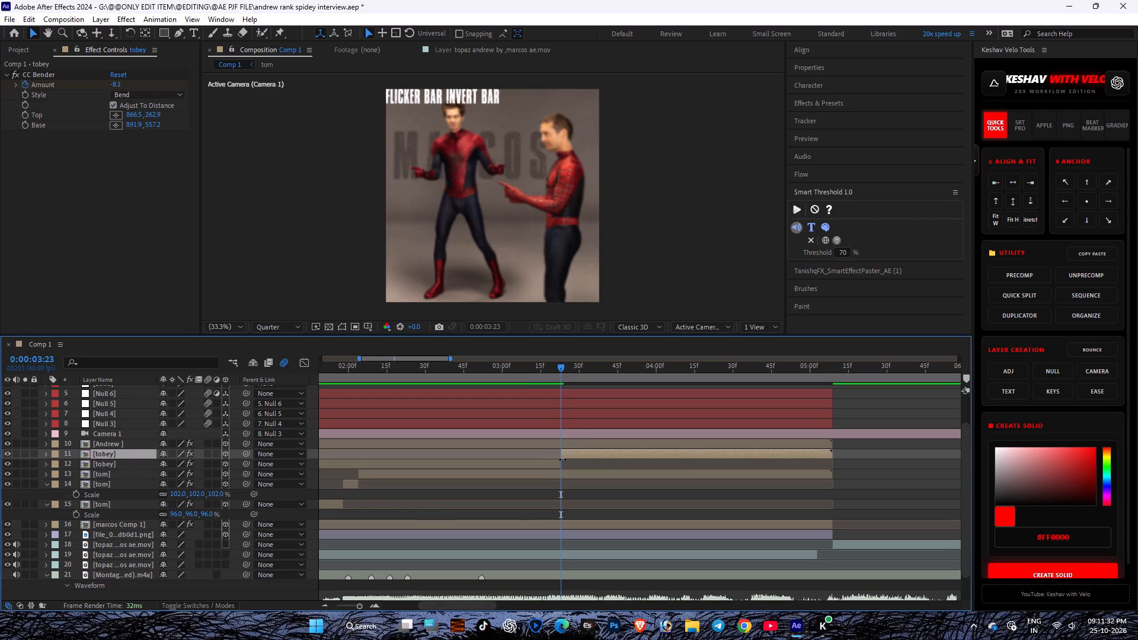
click(560, 459)
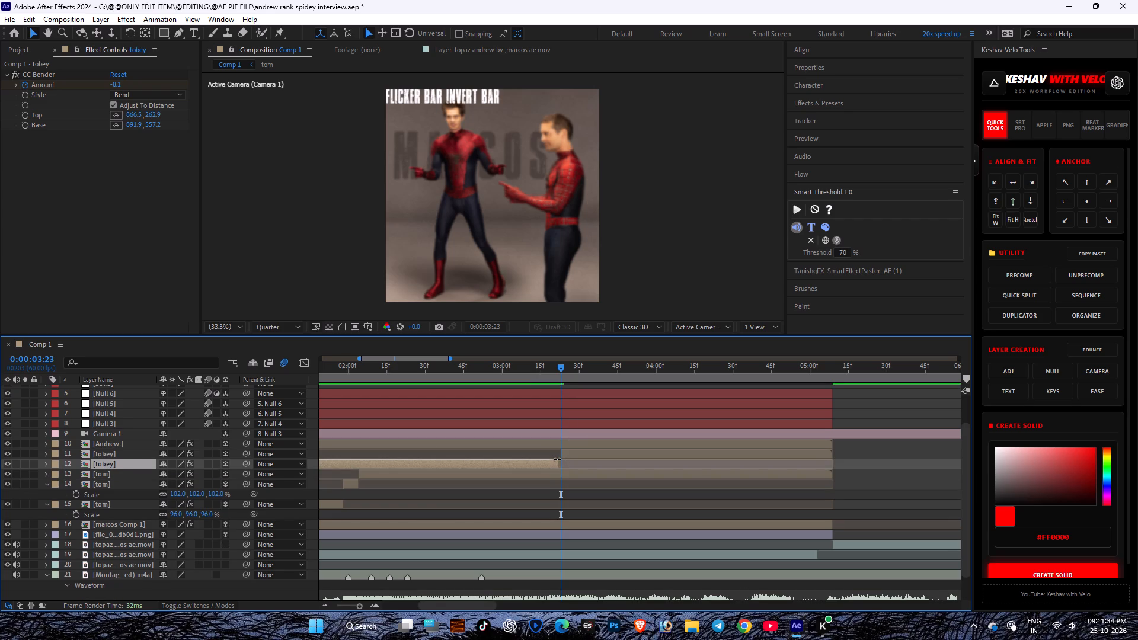
click(561, 455)
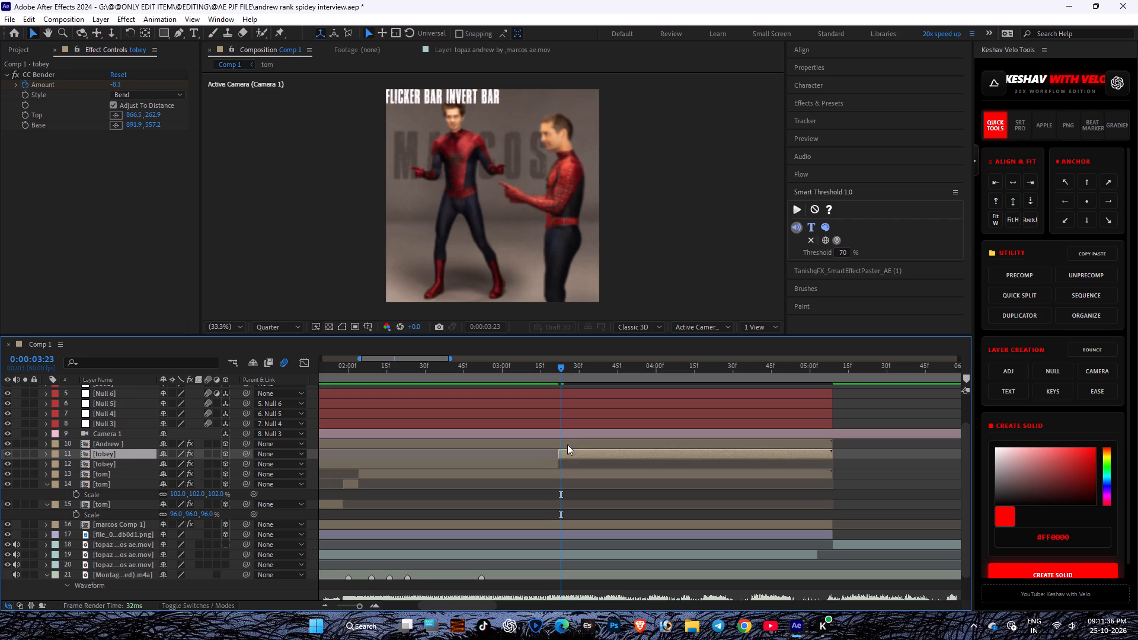
Split the second tobey part at 0:00:03:27 to isolate a short segment.
key(Page_Down)
key(Page_Down)
key(Page_Down)
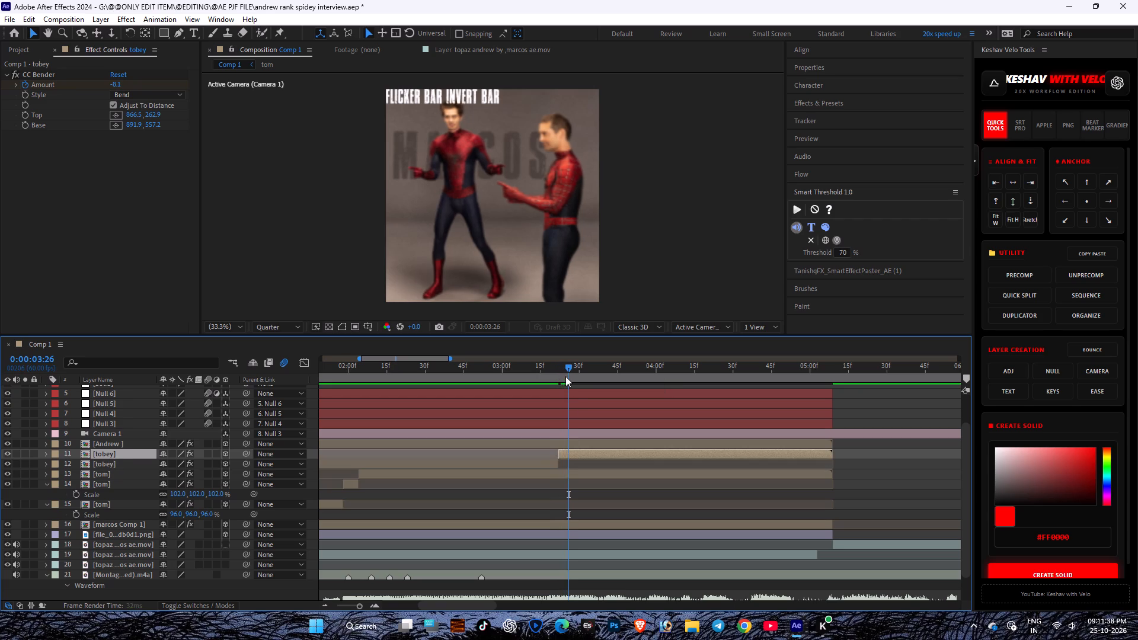
key(Page_Down)
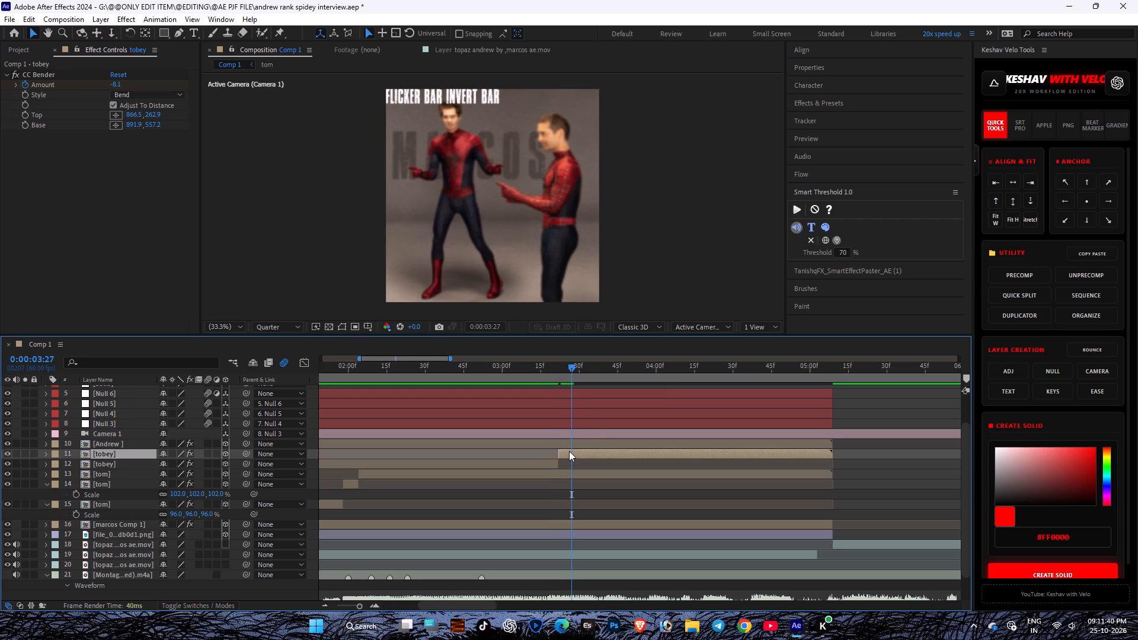
key(ctrl+shift+d)
Set the scale of the short middle tobey segment to 101%.
click(570, 369)
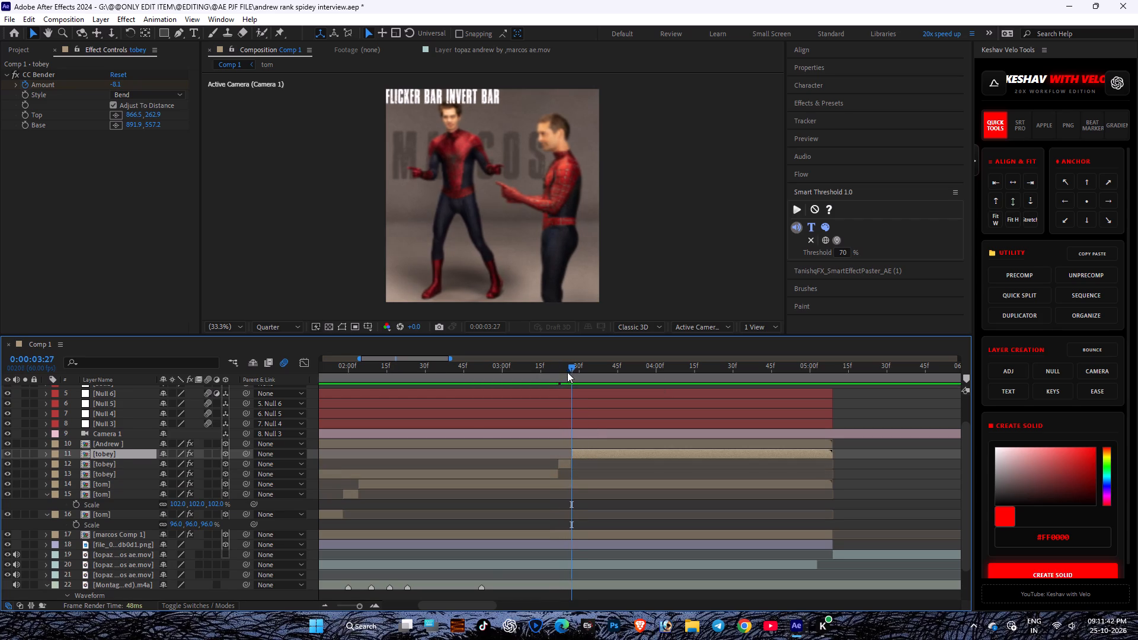
click(568, 464)
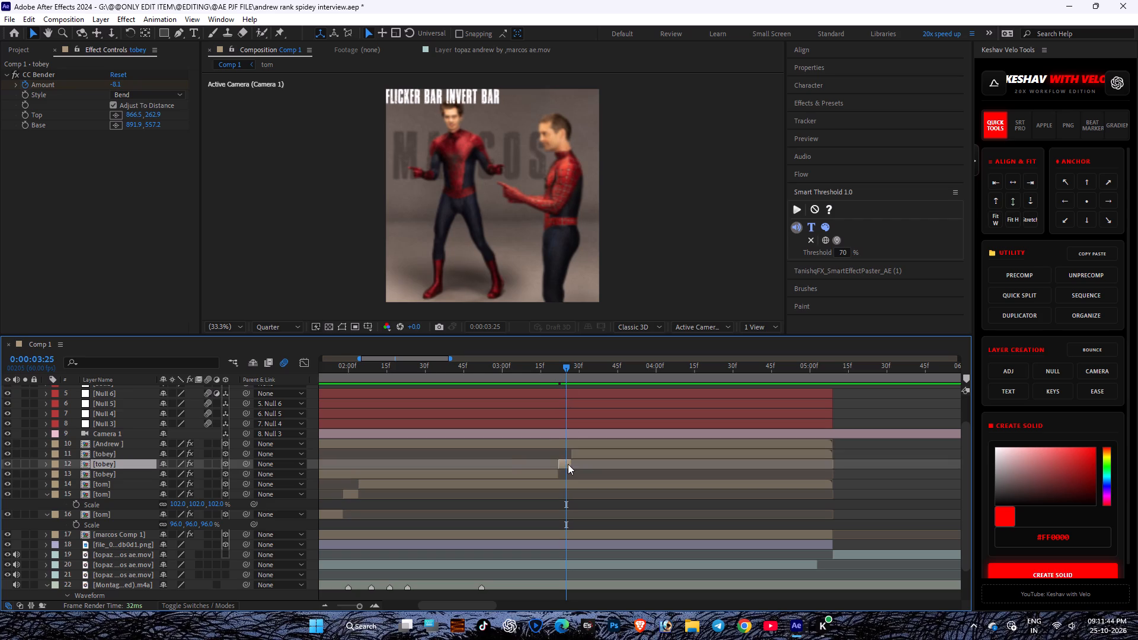
key(s)
click(172, 477)
text(11)
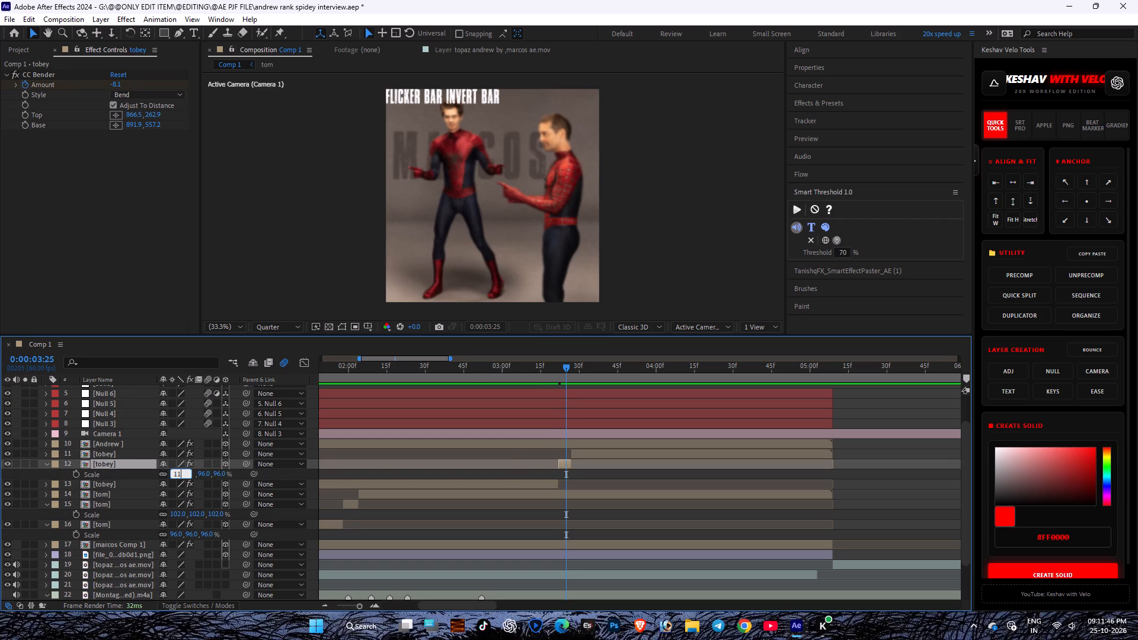
key(0)
key(BackSpace)
key(BackSpace)
text(01)
key(Return)
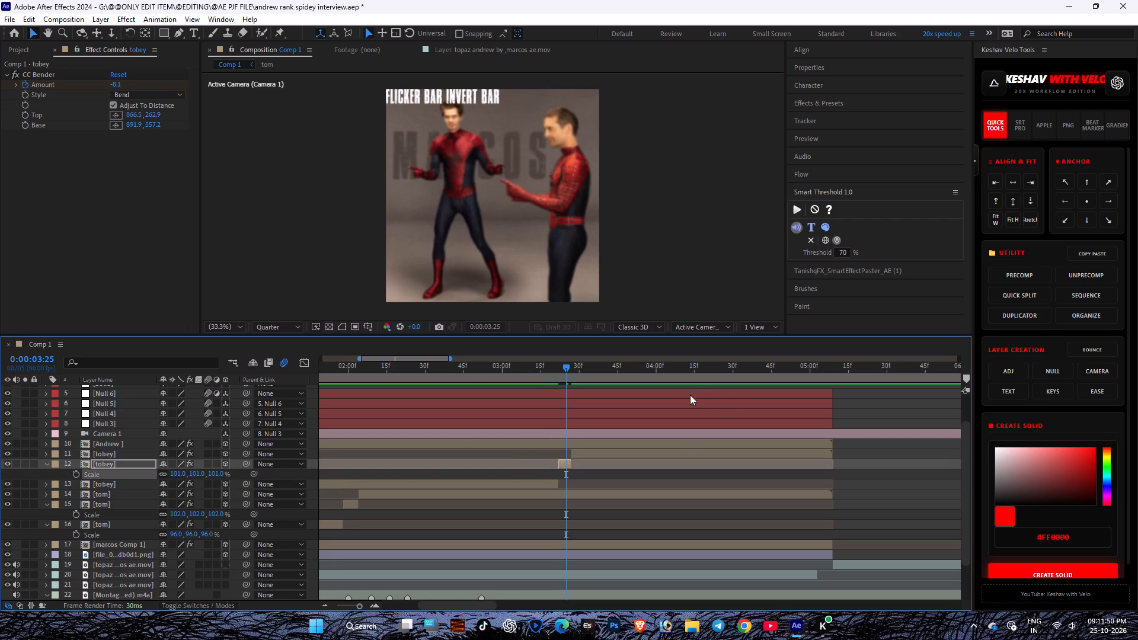
Scrub across the short tobey segment and play the composition from 0:00:00:46 to review the scale pop.
key(Left)
key(Left)
key(Left)
key(Left)
key(Left)
key(Left)
key(Left)
key(Down)
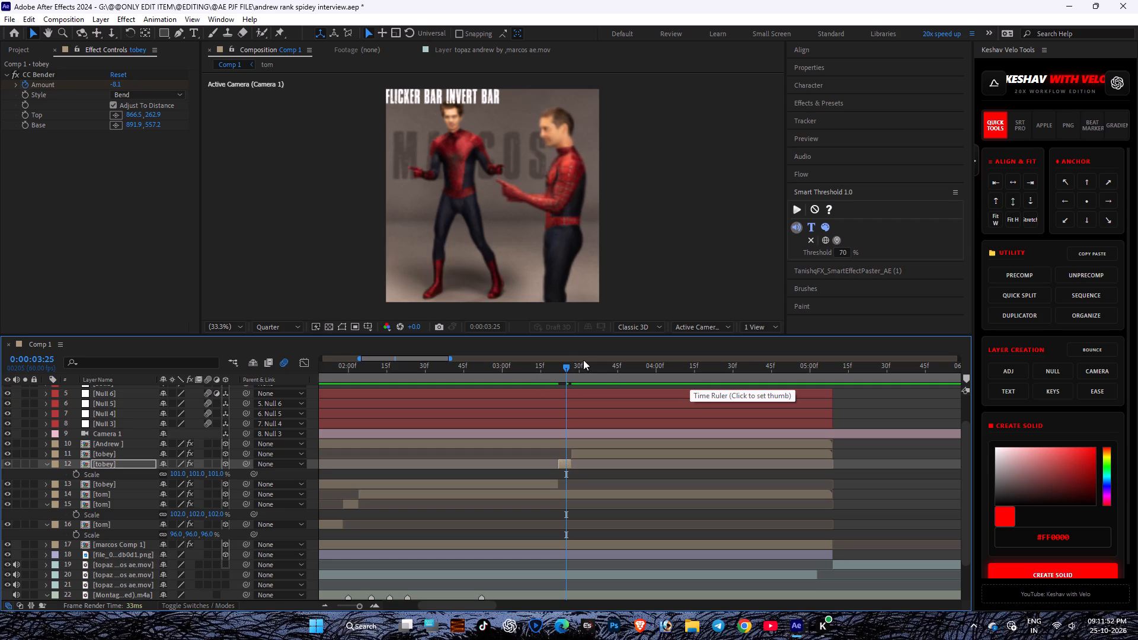
key(Down)
drag(558, 366, 566, 369)
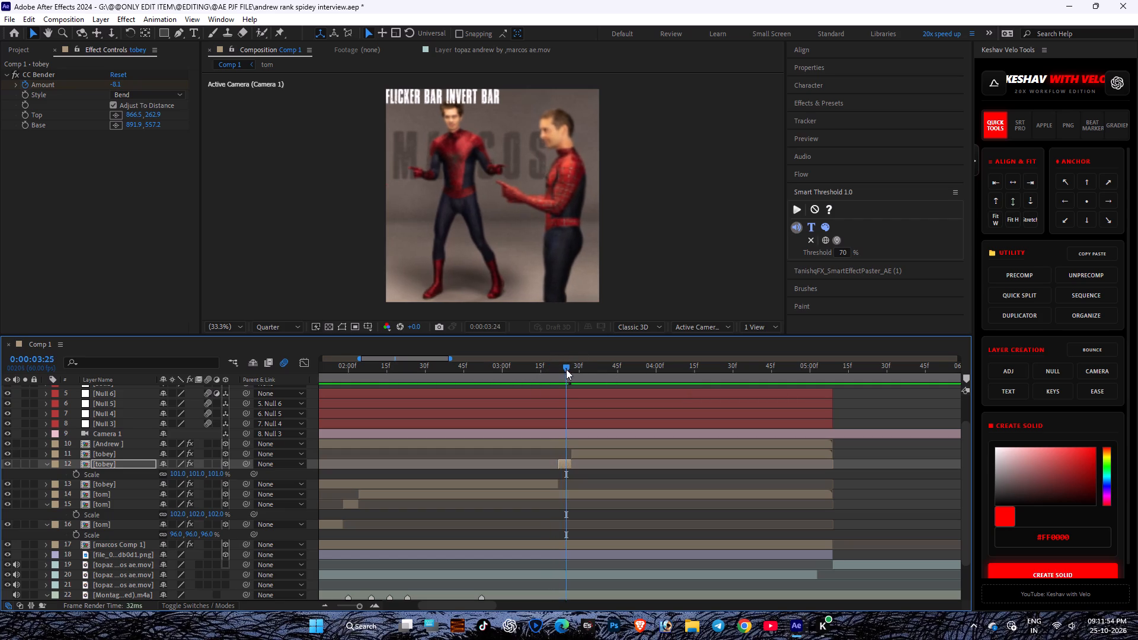
drag(566, 369, 565, 364)
key(Left)
key(Left)
key(Left)
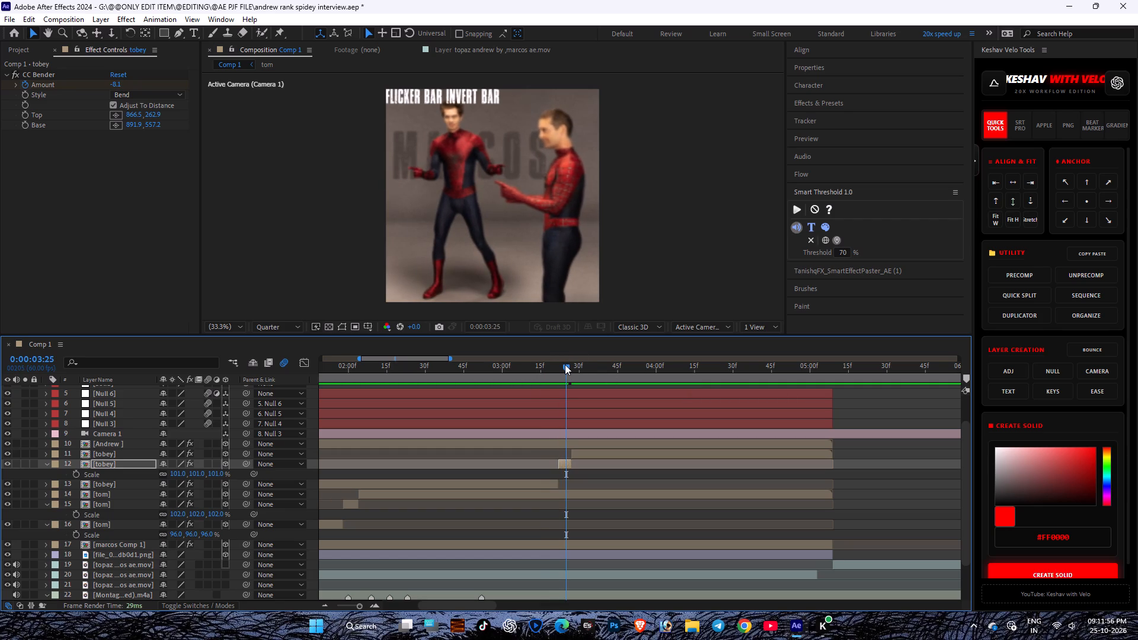
drag(562, 364, 571, 363)
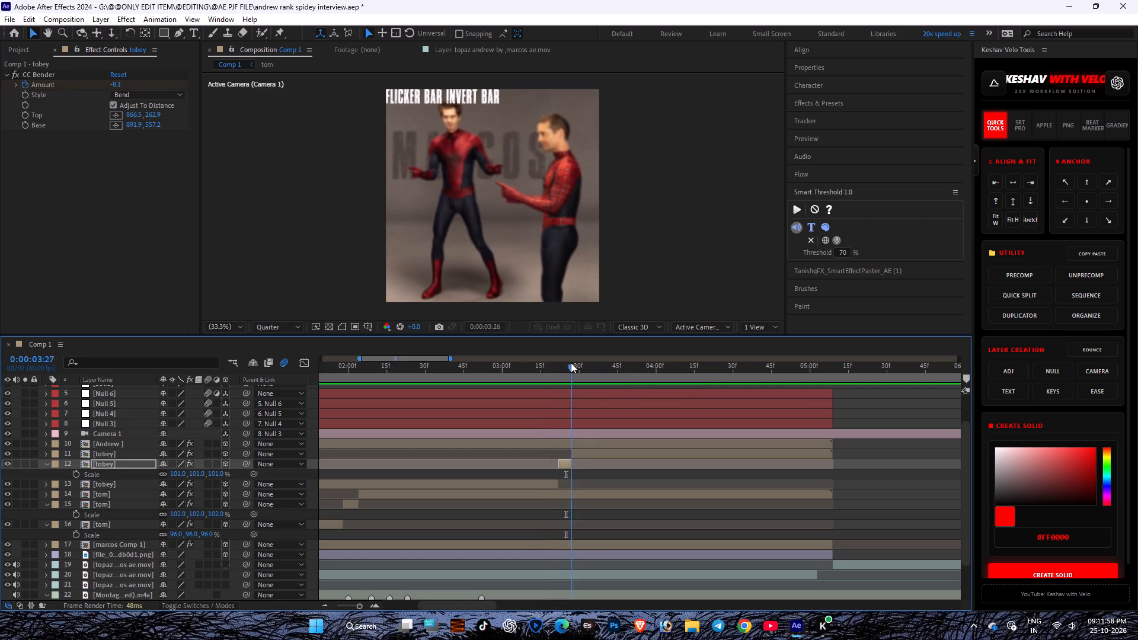
drag(571, 363, 277, 371)
key(space)
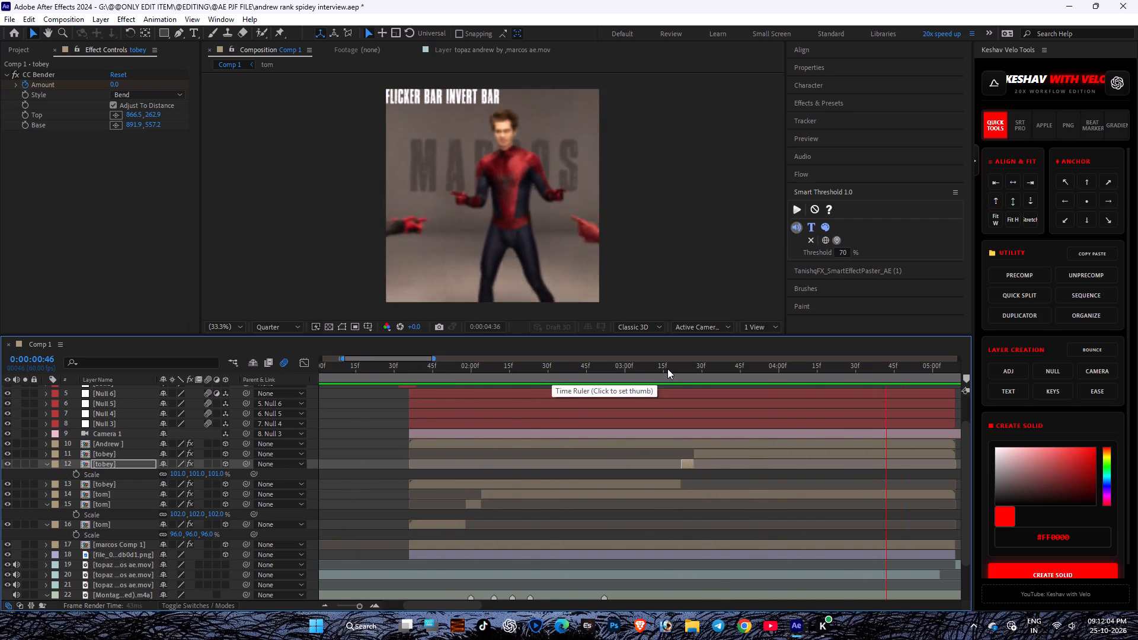
Replay the composition between about 0:00:02:27 and 0:00:04:18 to review how the tobey scale pop fits the camera move.
click(667, 369)
key(space)
key(space)
drag(667, 375, 626, 375)
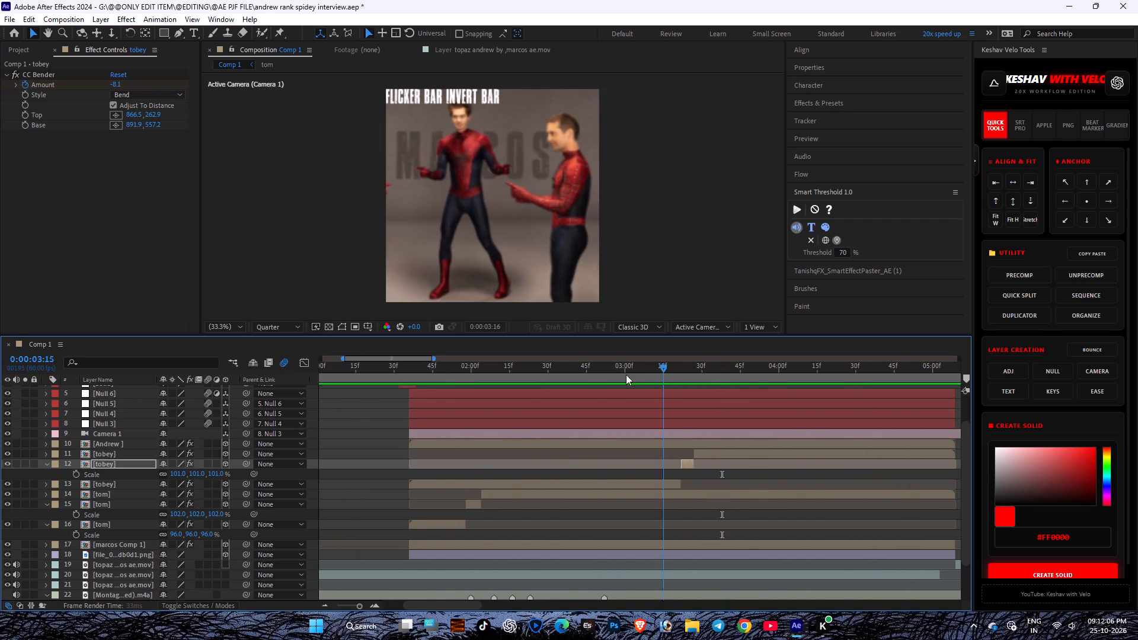
drag(626, 375, 589, 375)
key(space)
key(space)
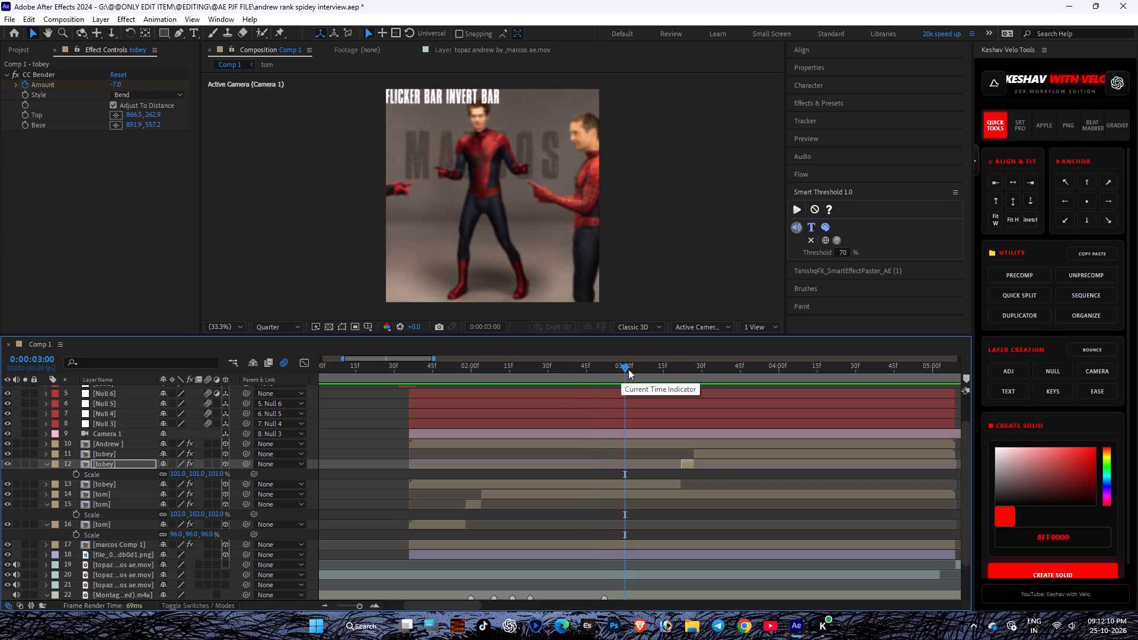
key(space)
key(space)
key(space)
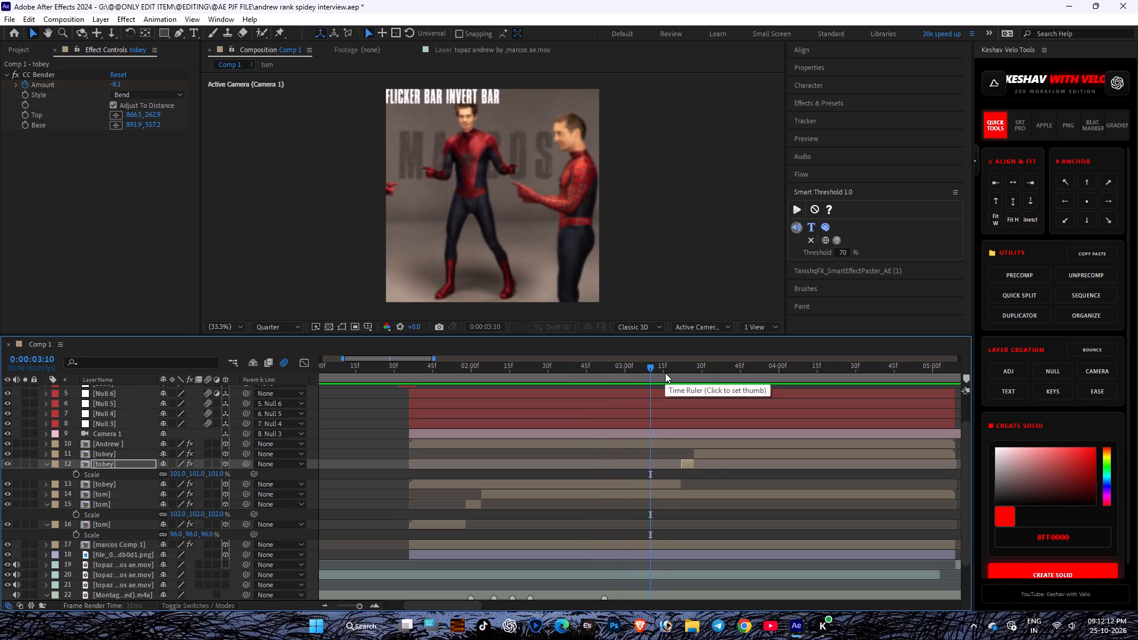
key(space)
key(space)
key(space)
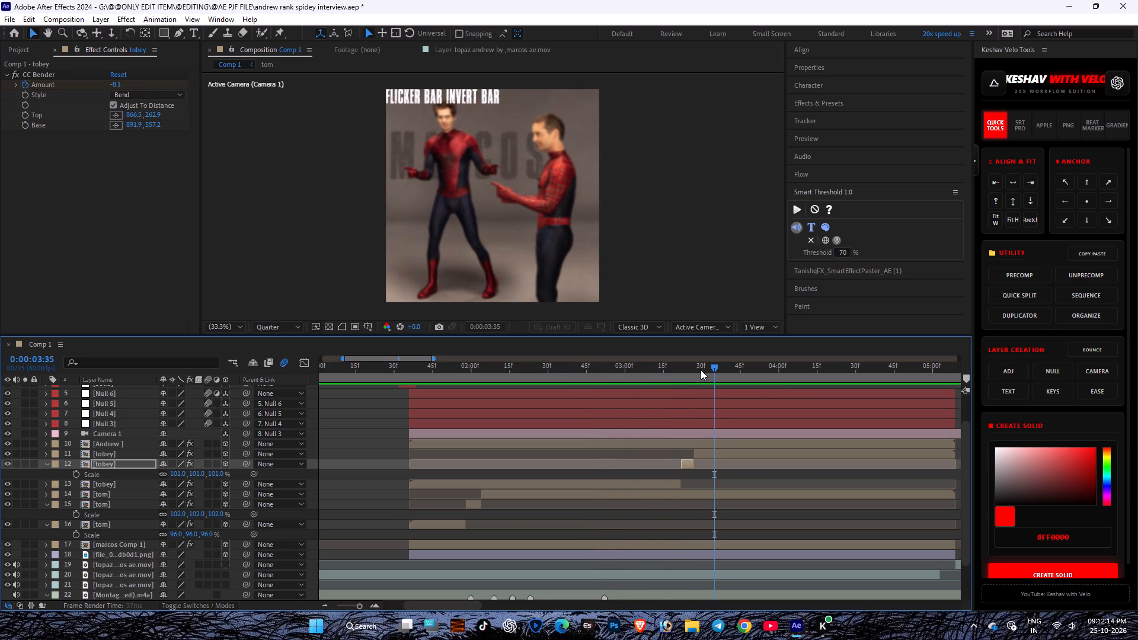
key(space)
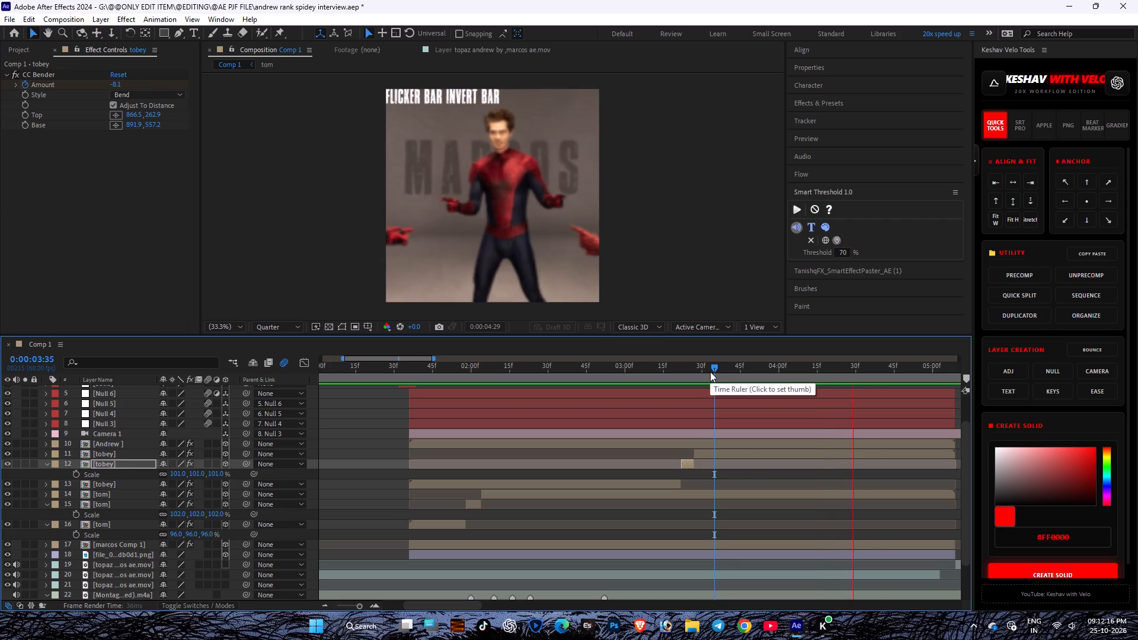
click(710, 372)
drag(710, 372, 641, 372)
key(space)
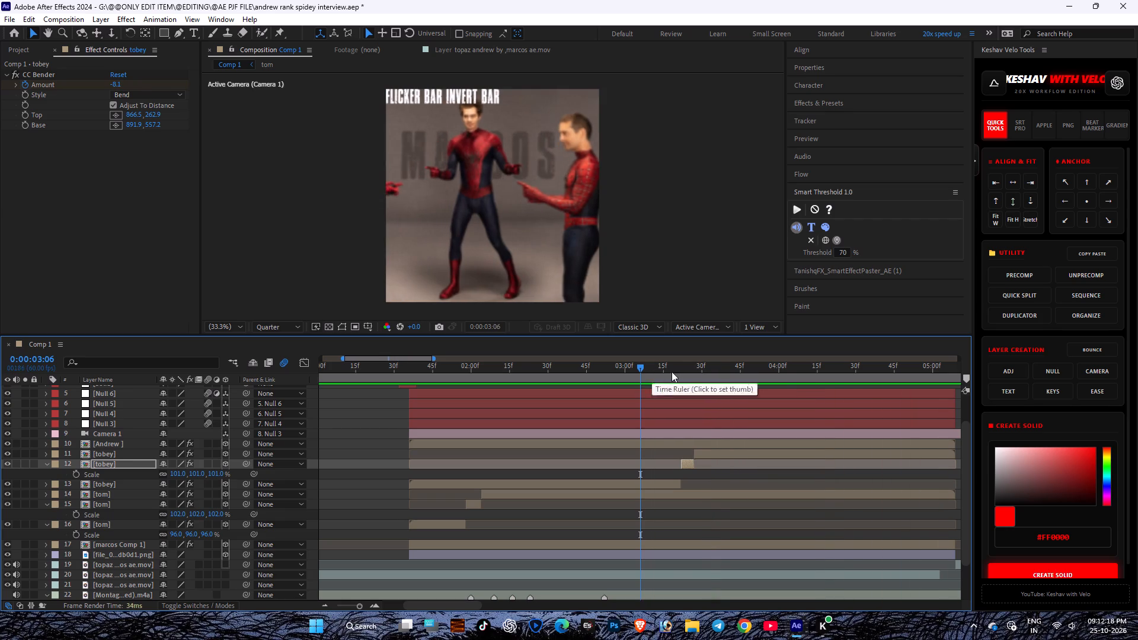
key(space)
key(space)
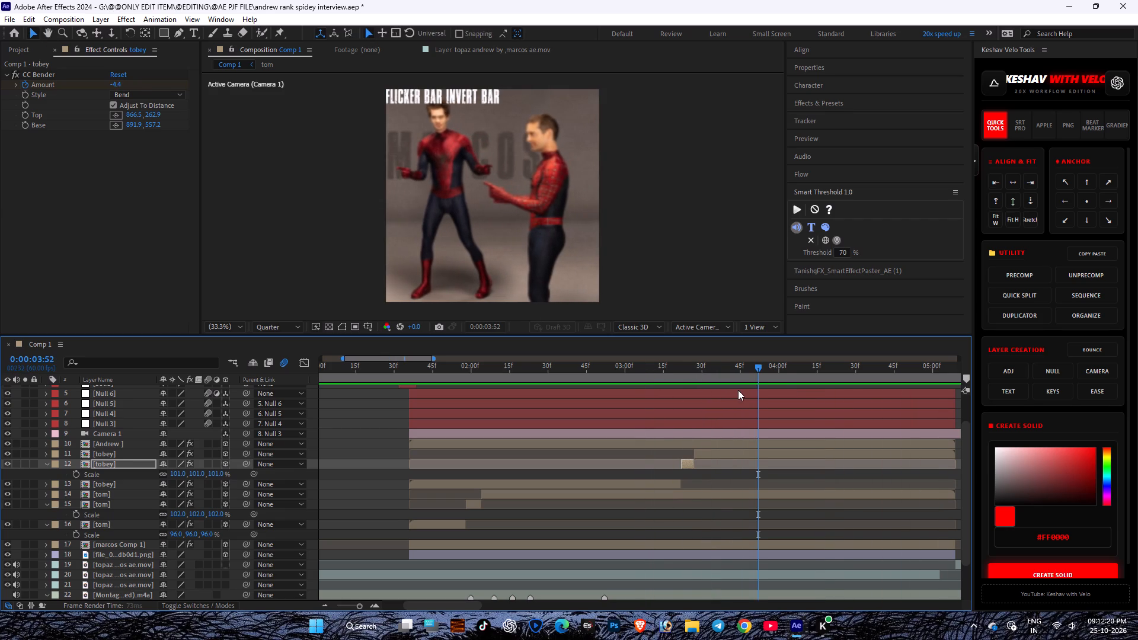
key(space)
key(space)
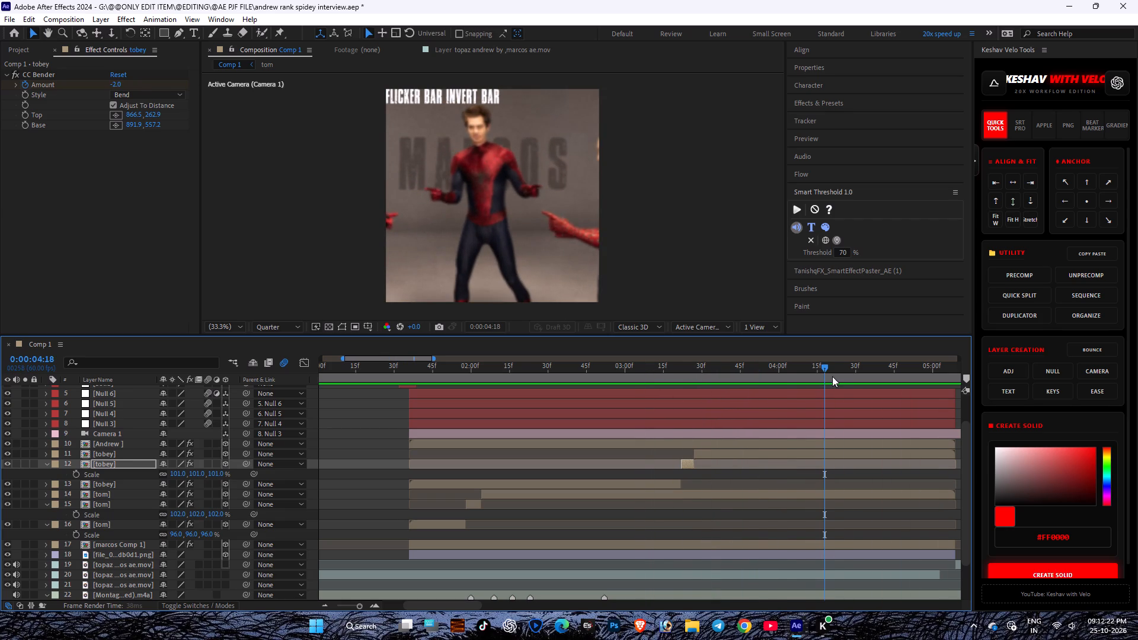
key(space)
drag(827, 373, 574, 379)
key(space)
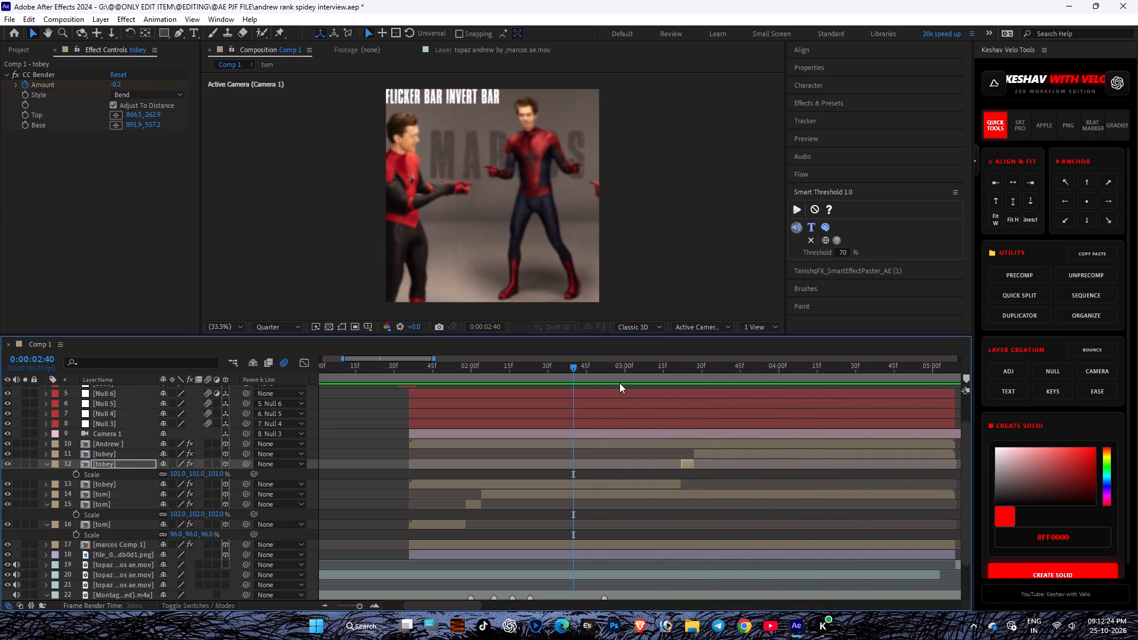
key(space)
key(space)
key(space)
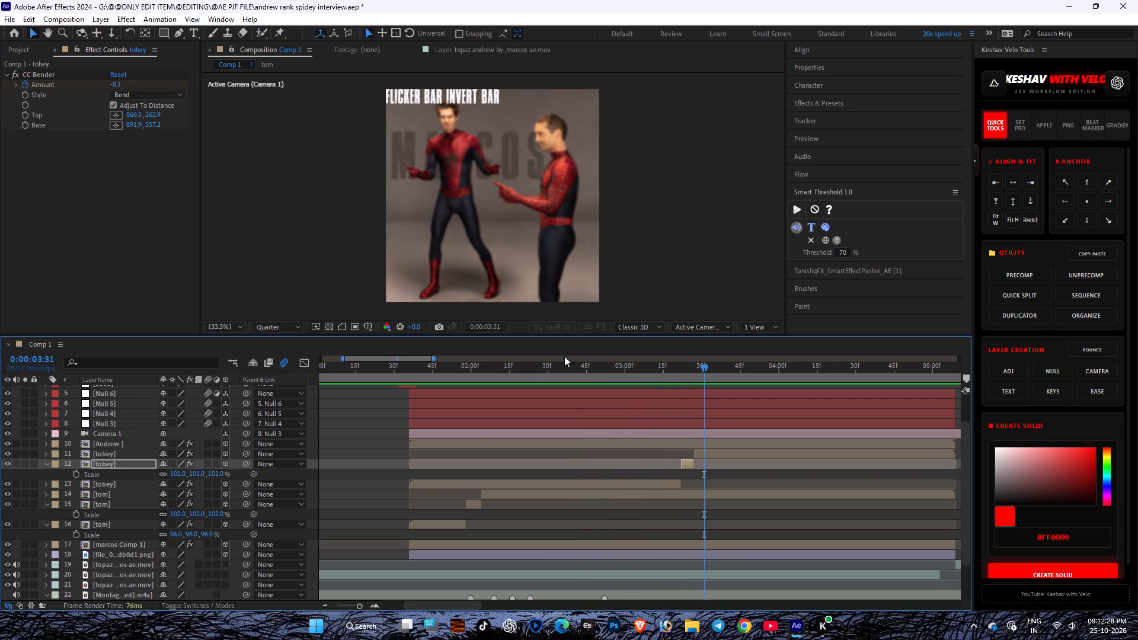
click(539, 370)
key(space)
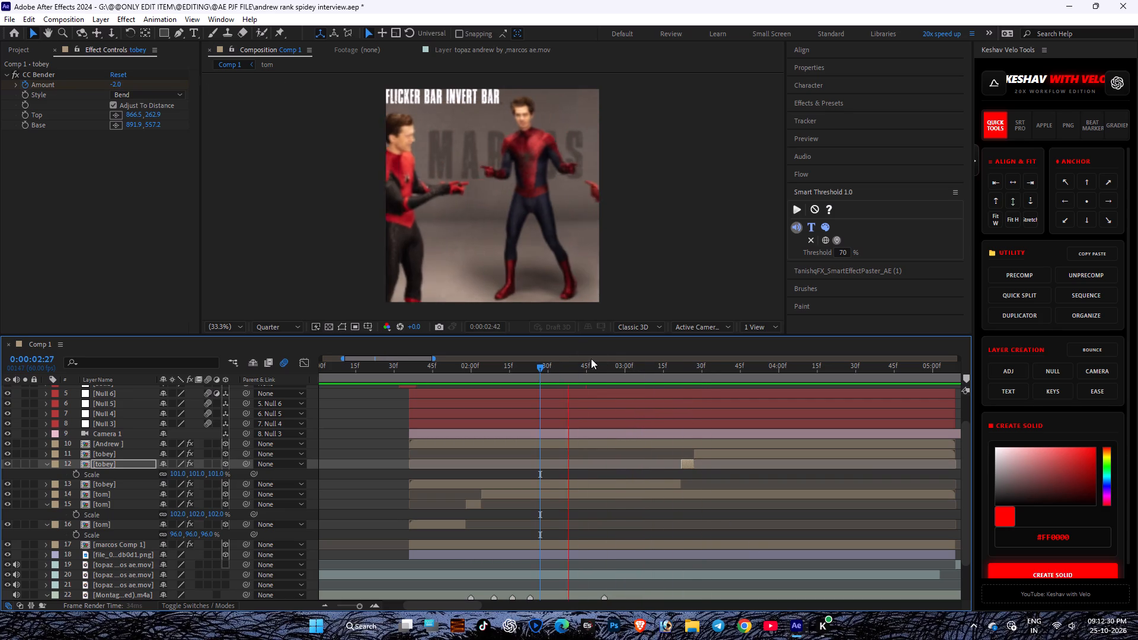
key(space)
key(space)
key(space)
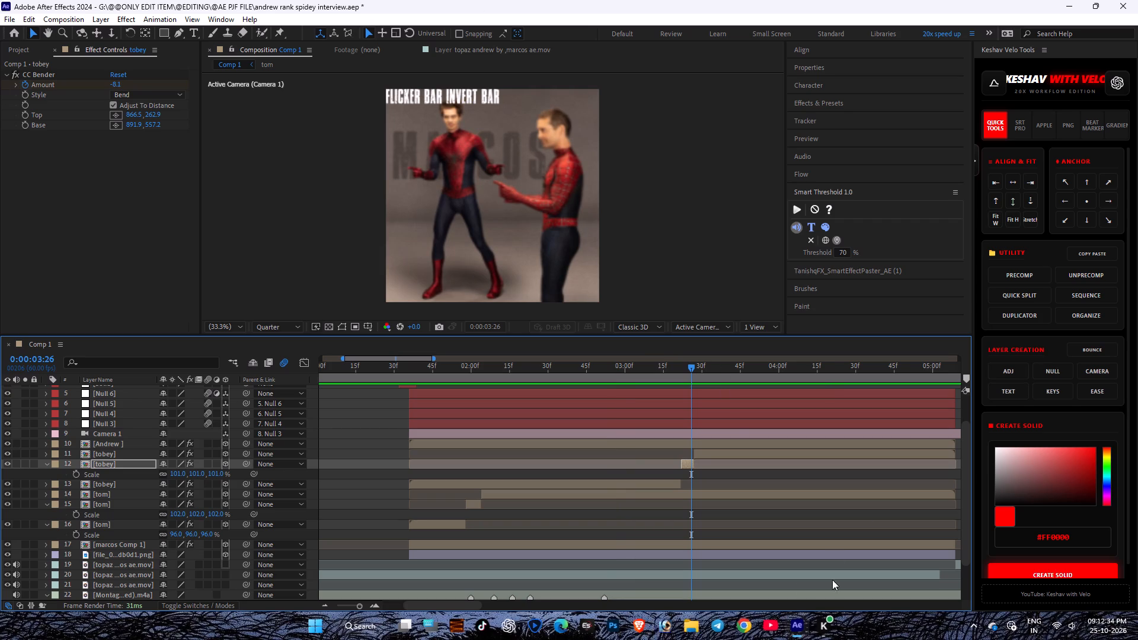
Replay the composition from 0:00:02:20 and 0:00:01:49 with the audio waveform in view to check the scale pops against the music.
scroll(725, 578, down, 5)
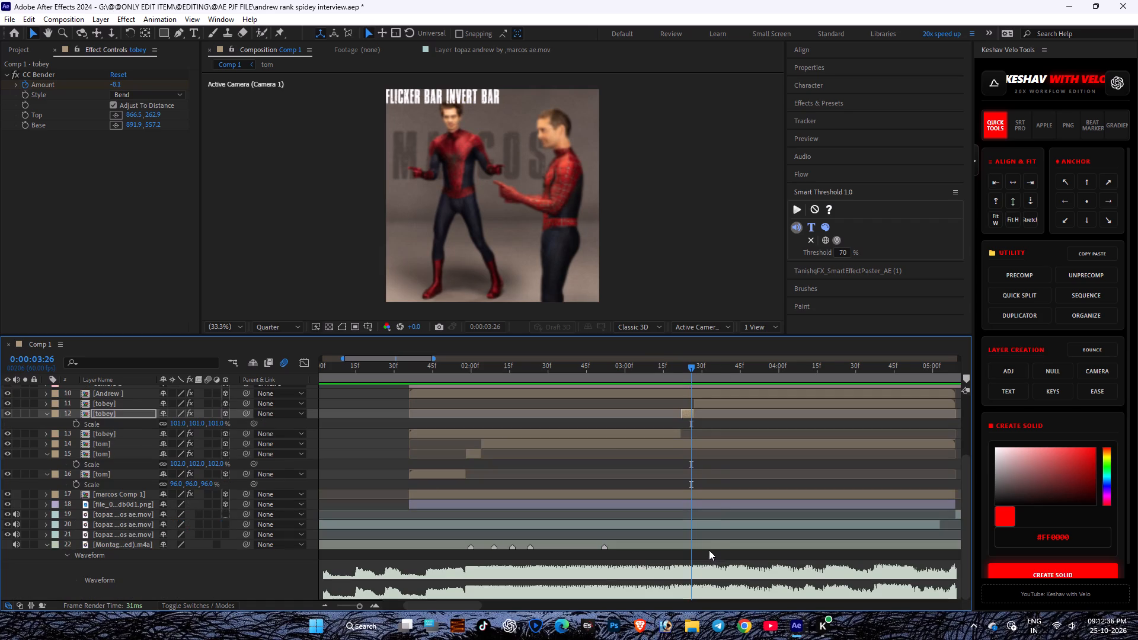
key(space)
key(space)
key(space)
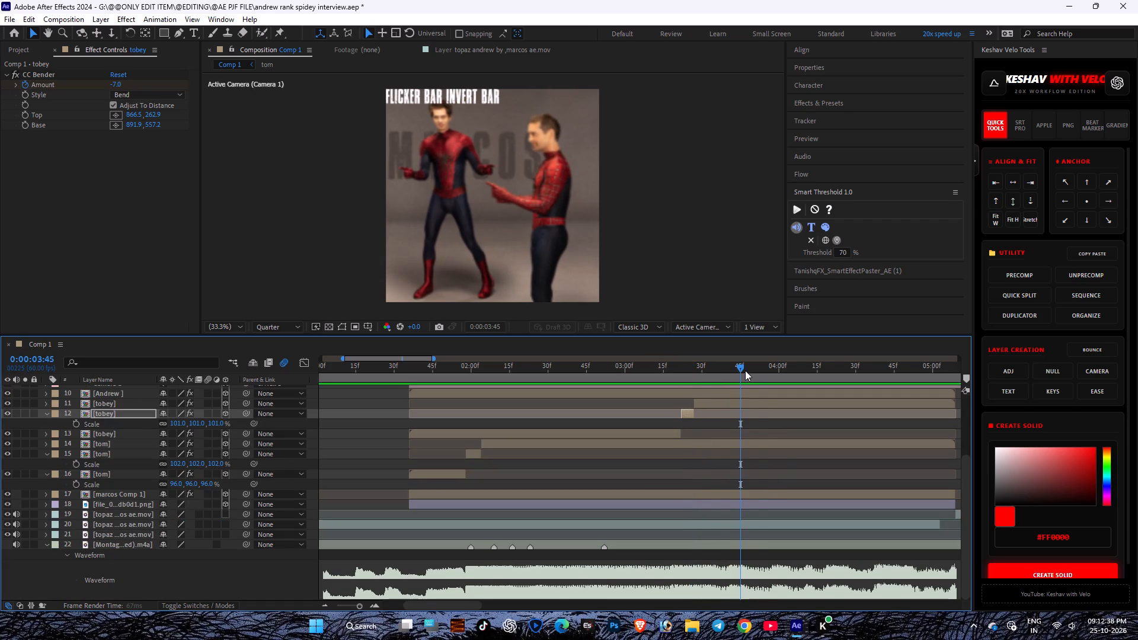
key(space)
drag(759, 370, 521, 393)
key(space)
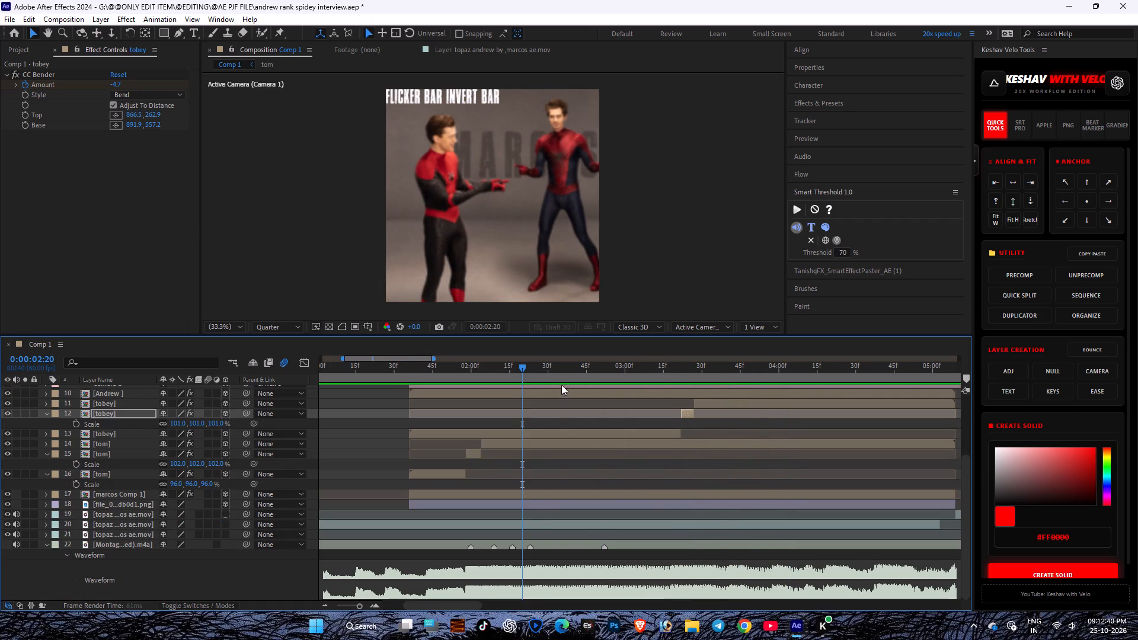
key(space)
key(space)
key(space)
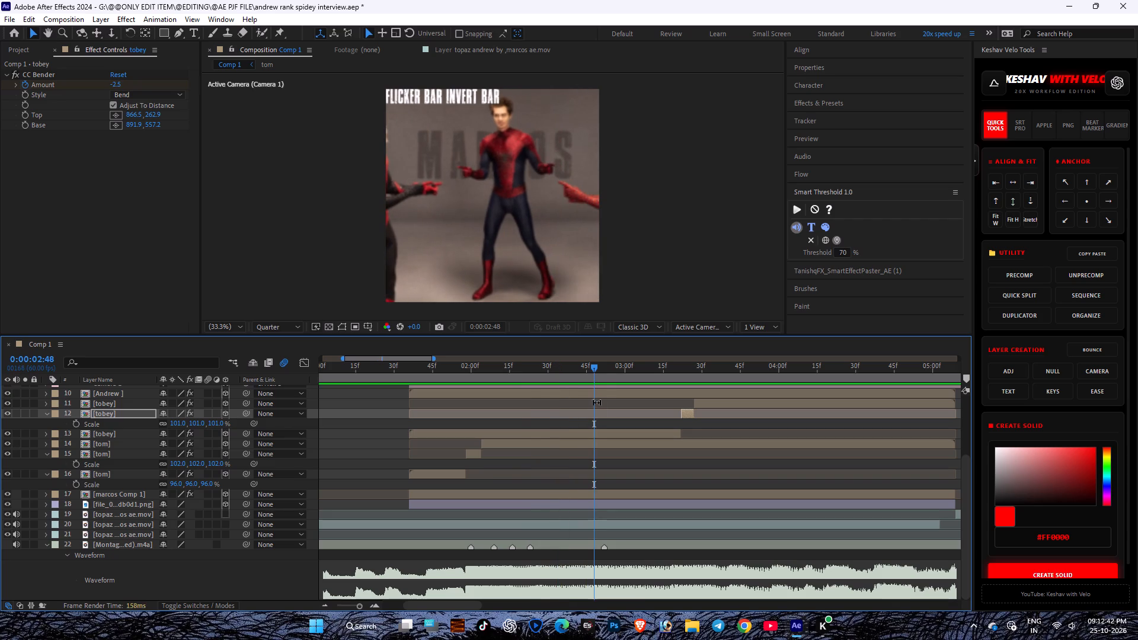
key(space)
drag(593, 372, 442, 374)
key(space)
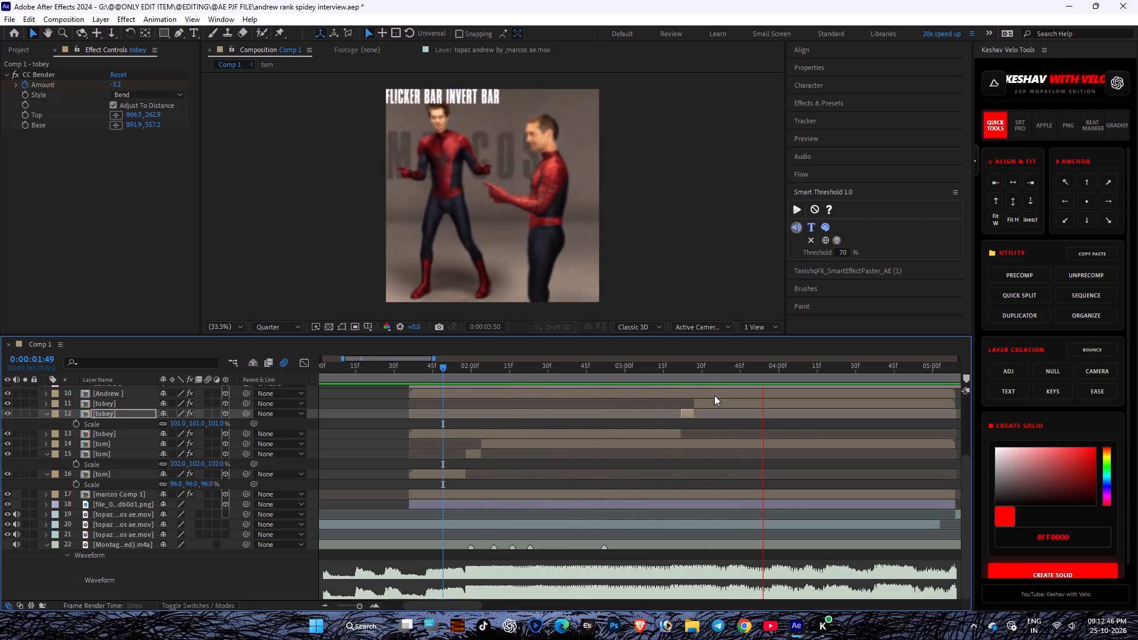
key(space)
Select the Andrew layer and play the composition from about 0:00:03:55 to look for the timing of its scale pop.
click(749, 365)
key(space)
key(space)
key(space)
key(space)
key(space)
key(space)
key(space)
key(space)
key(space)
key(space)
key(space)
key(space)
key(space)
key(space)
key(space)
key(space)
key(space)
key(space)
drag(902, 465, 782, 516)
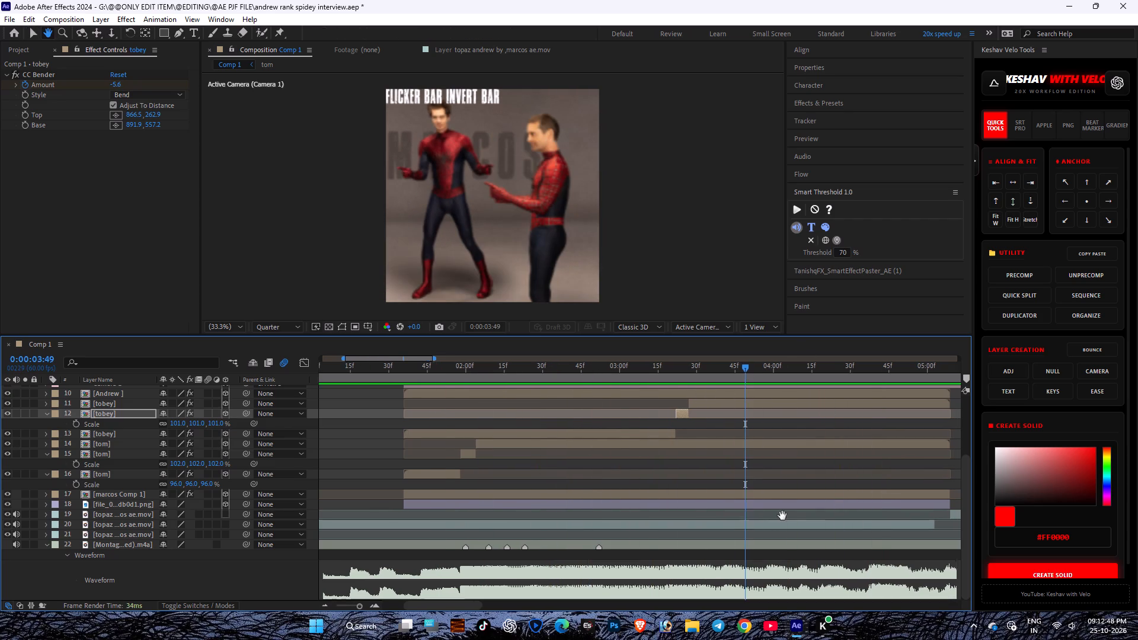
drag(782, 516, 742, 552)
click(626, 482)
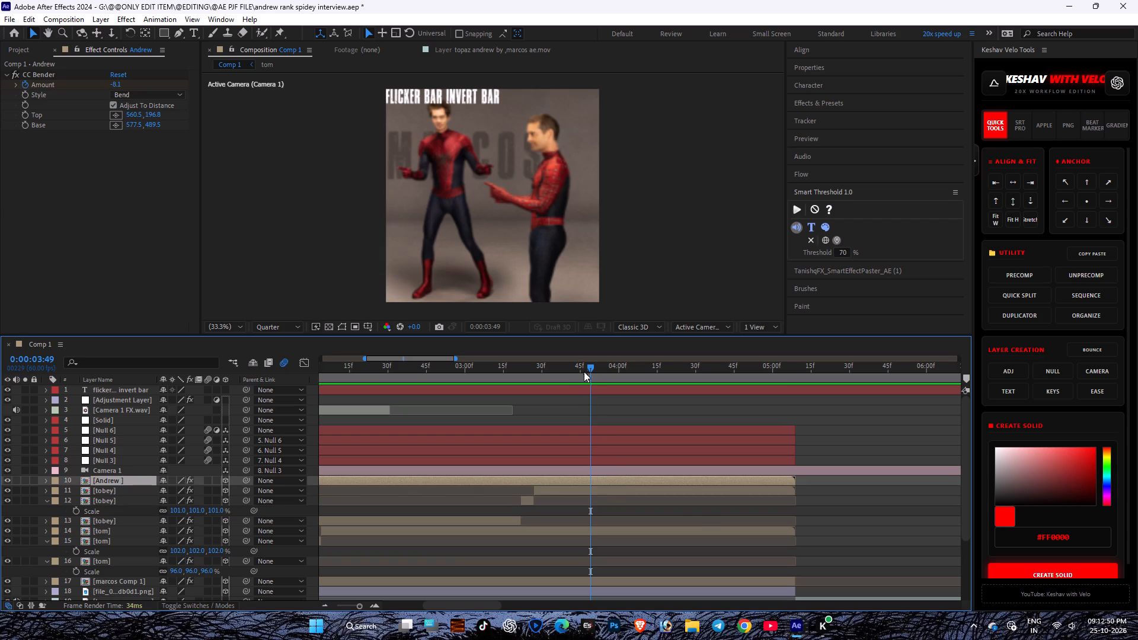
drag(584, 365, 605, 365)
key(space)
click(605, 365)
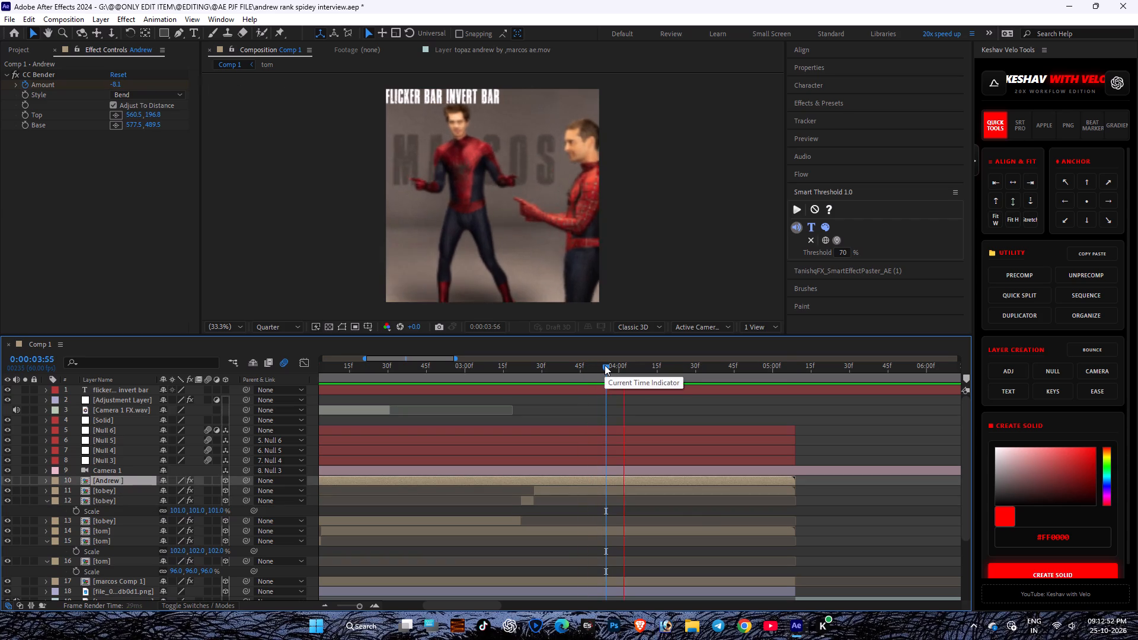
key(space)
click(605, 365)
key(space)
click(605, 365)
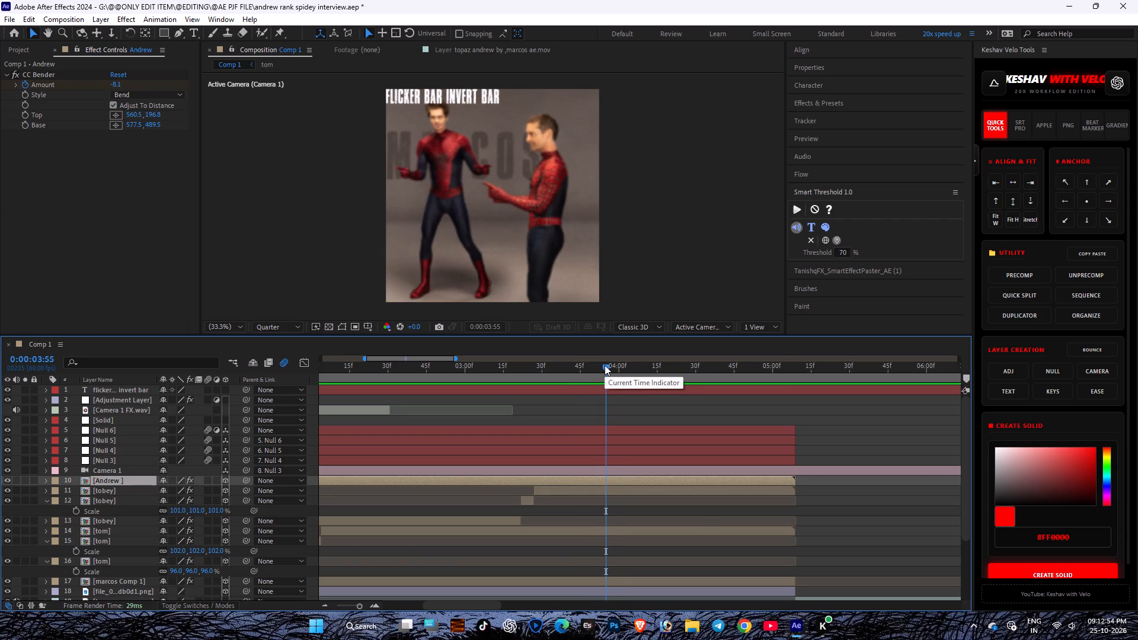
key(space)
key(space)
drag(605, 365, 614, 365)
key(space)
key(space)
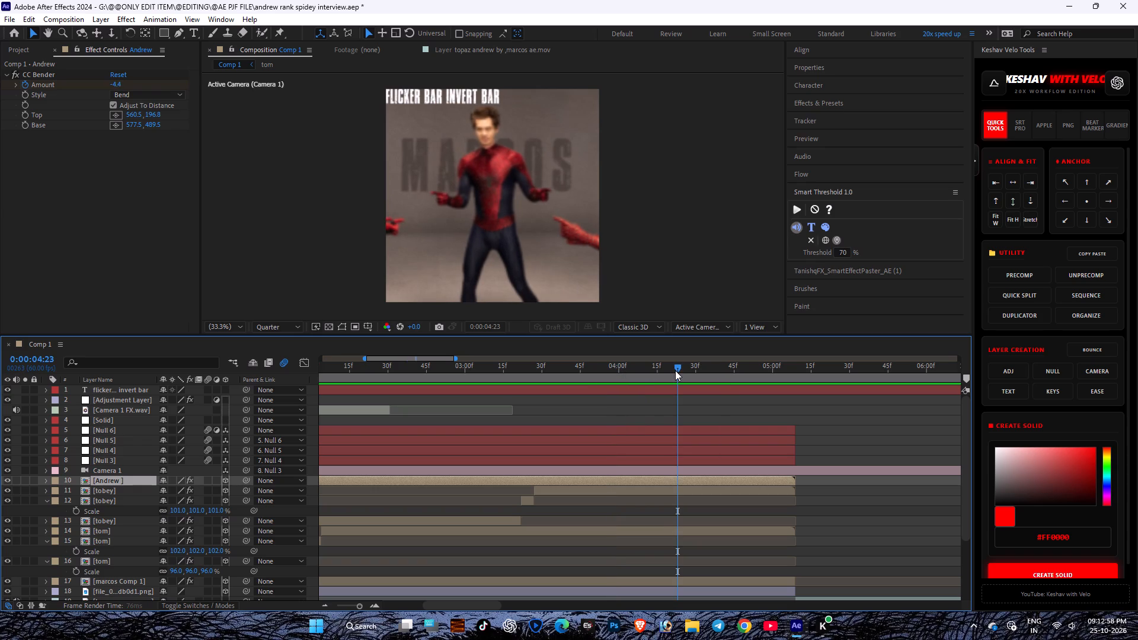
key(space)
Split the Andrew layer at 0:00:04:31.
drag(678, 370, 715, 380)
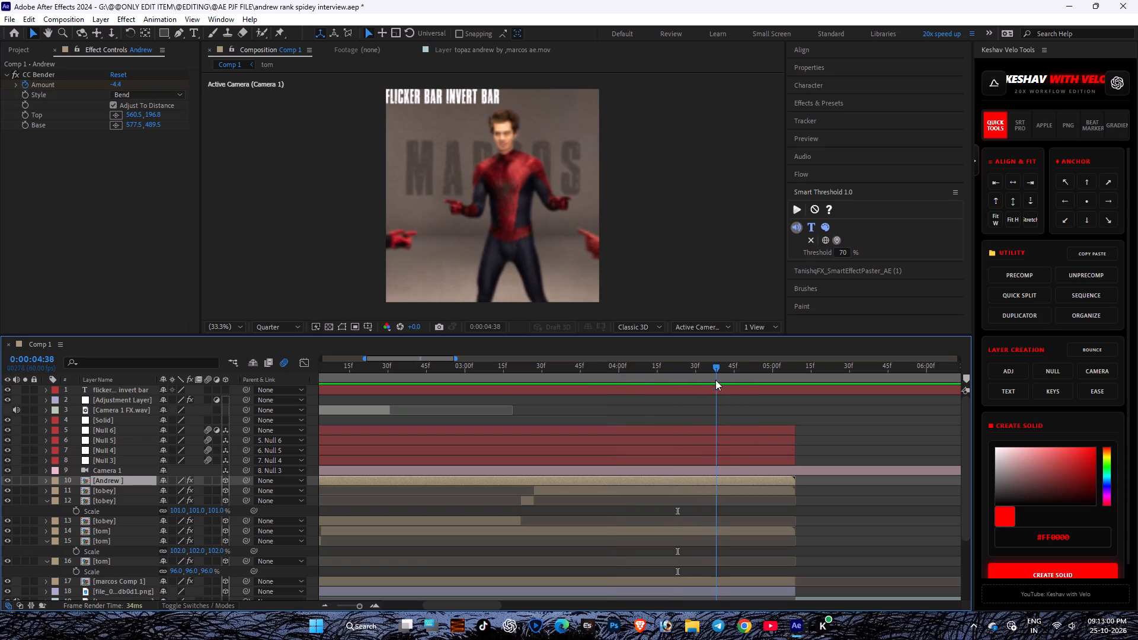
drag(715, 380, 707, 383)
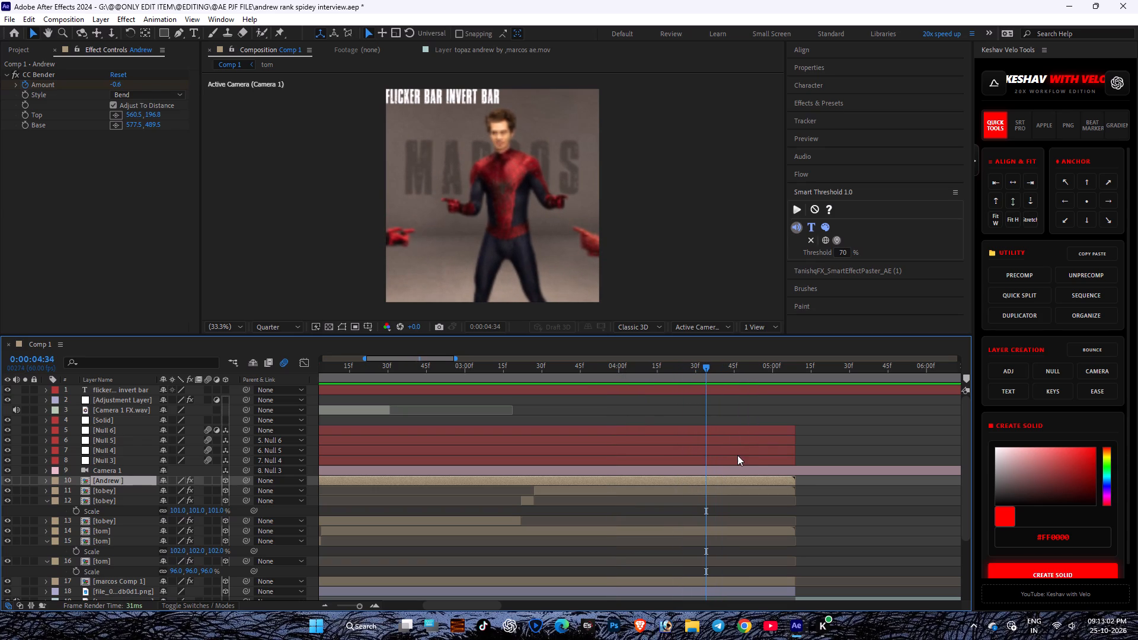
key(Page_Up)
key(Page_Up)
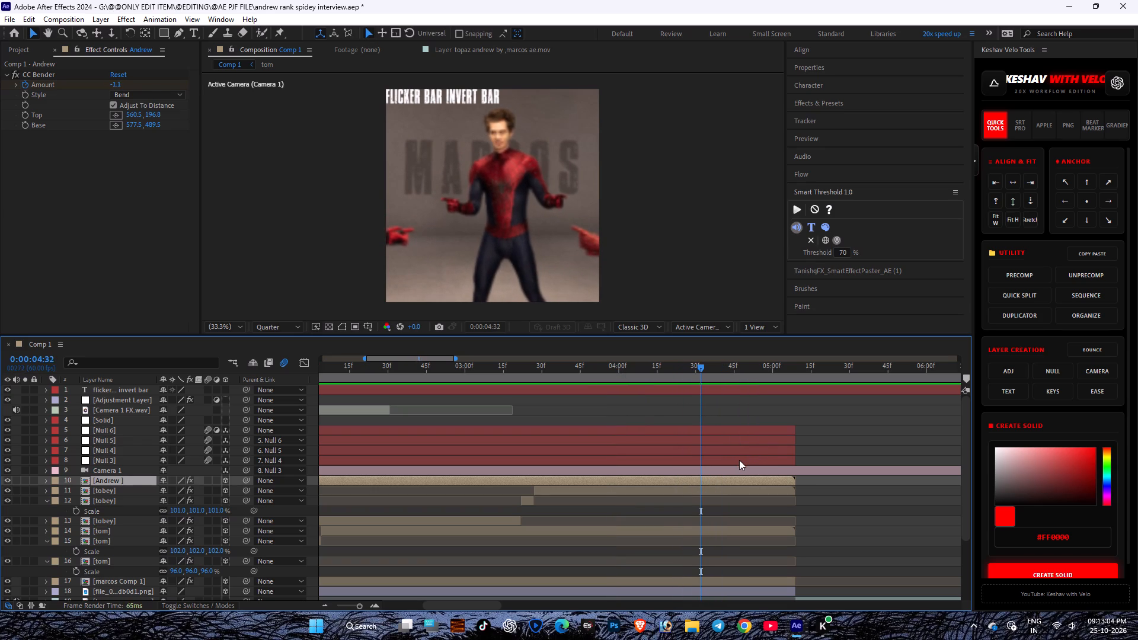
key(Page_Up)
key(ctrl+shift+d)
Split the second Andrew part at 0:00:04:36 to isolate a short segment.
key(Page_Down)
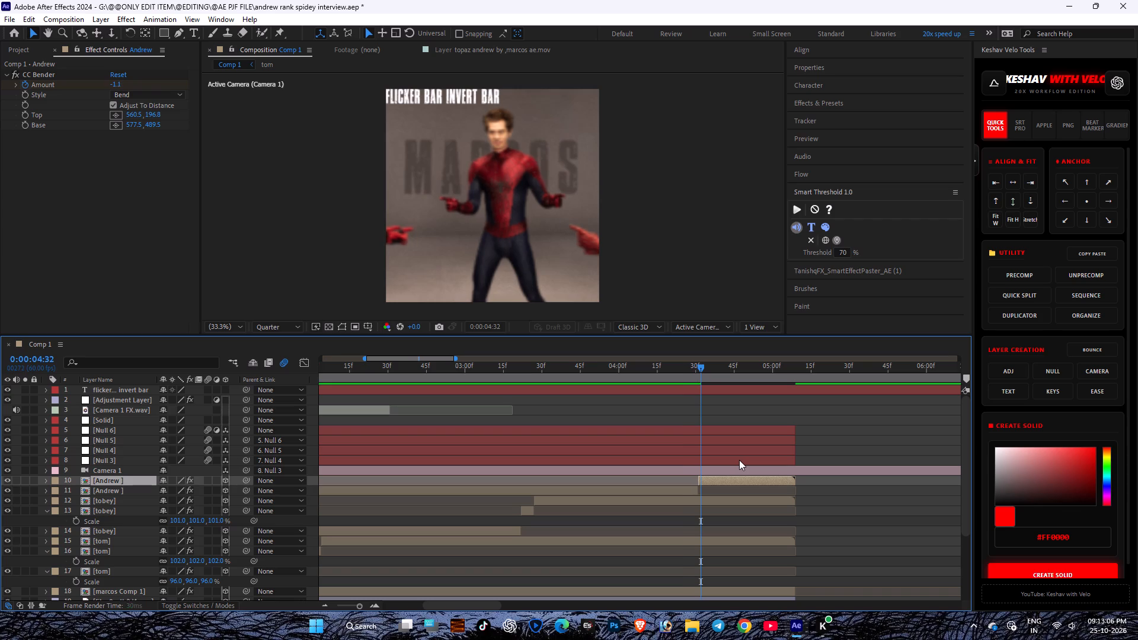
key(Page_Down)
key(Page_Down)
key(Page_Down)
key(Page_Down)
key(ctrl+shift+d)
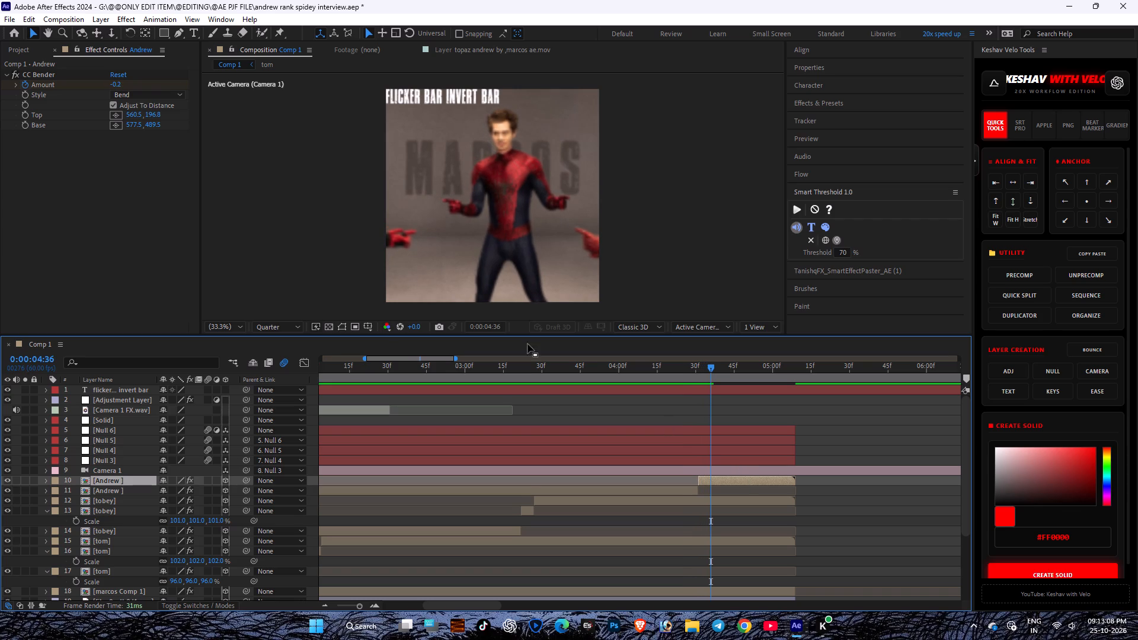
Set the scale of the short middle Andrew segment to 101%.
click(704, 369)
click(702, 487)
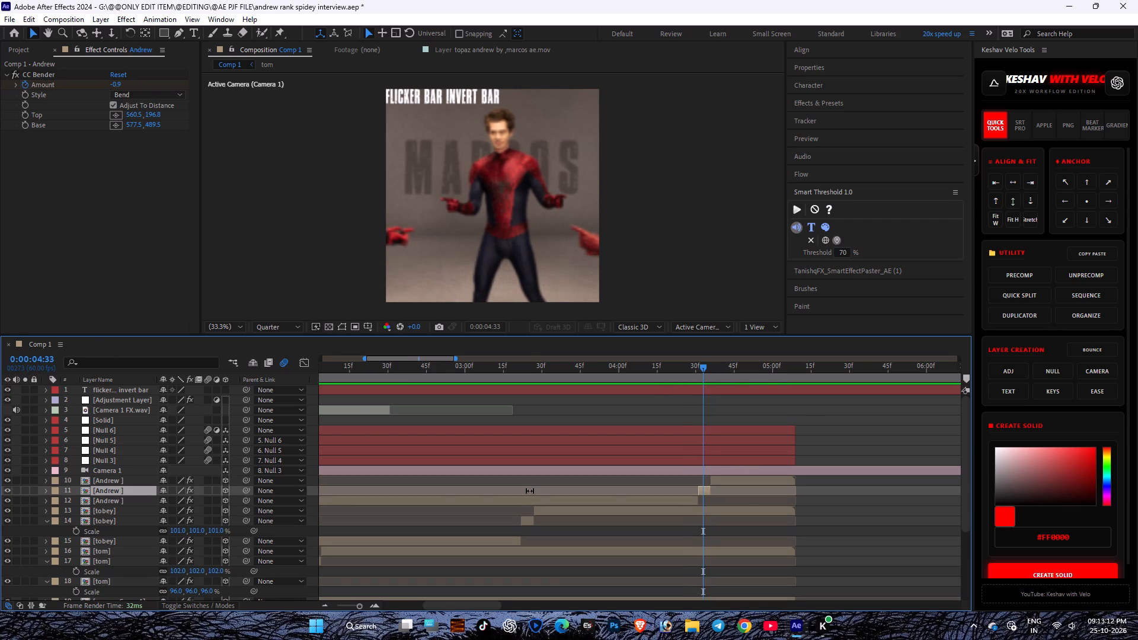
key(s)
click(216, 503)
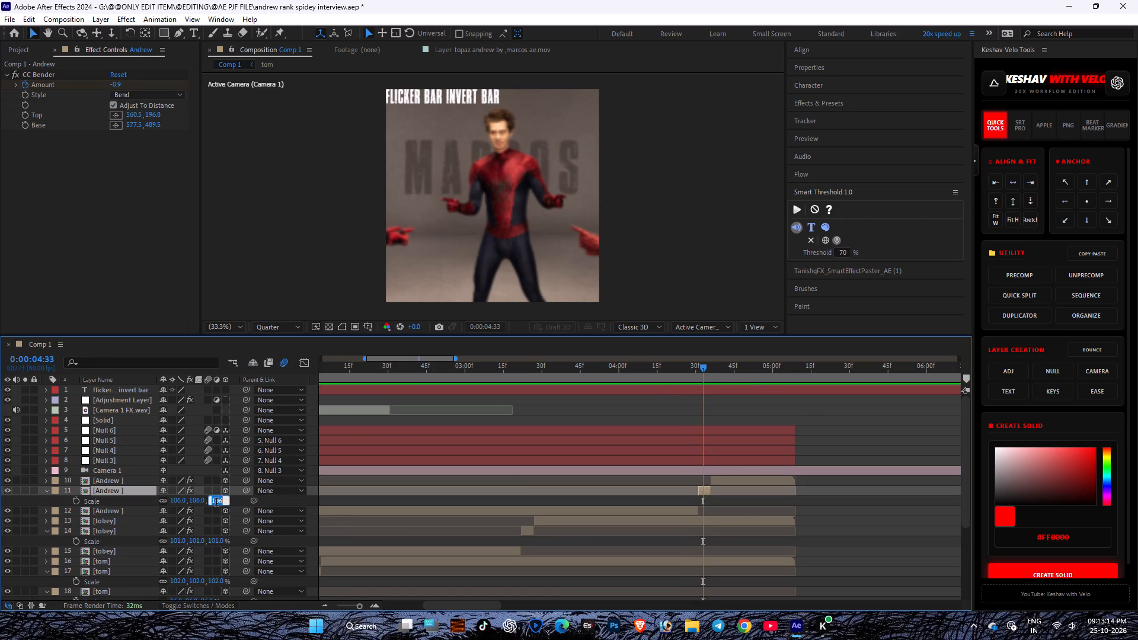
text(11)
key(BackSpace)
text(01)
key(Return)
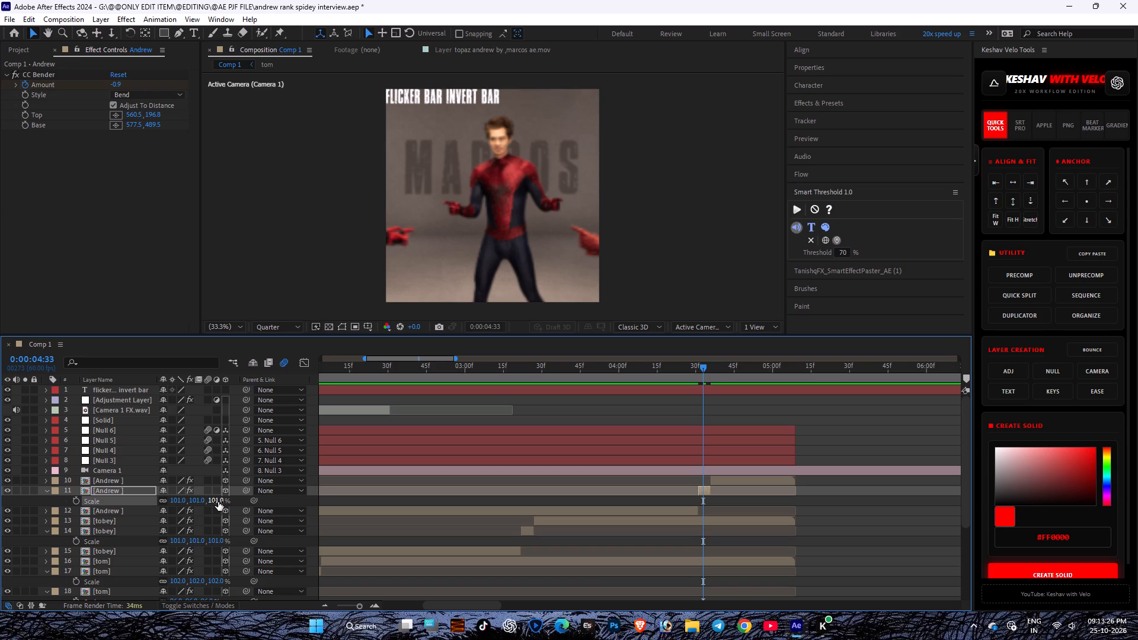
Set the scale of the short middle Andrew segment to 111%.
click(218, 502)
key(1)
text(11)
key(Return)
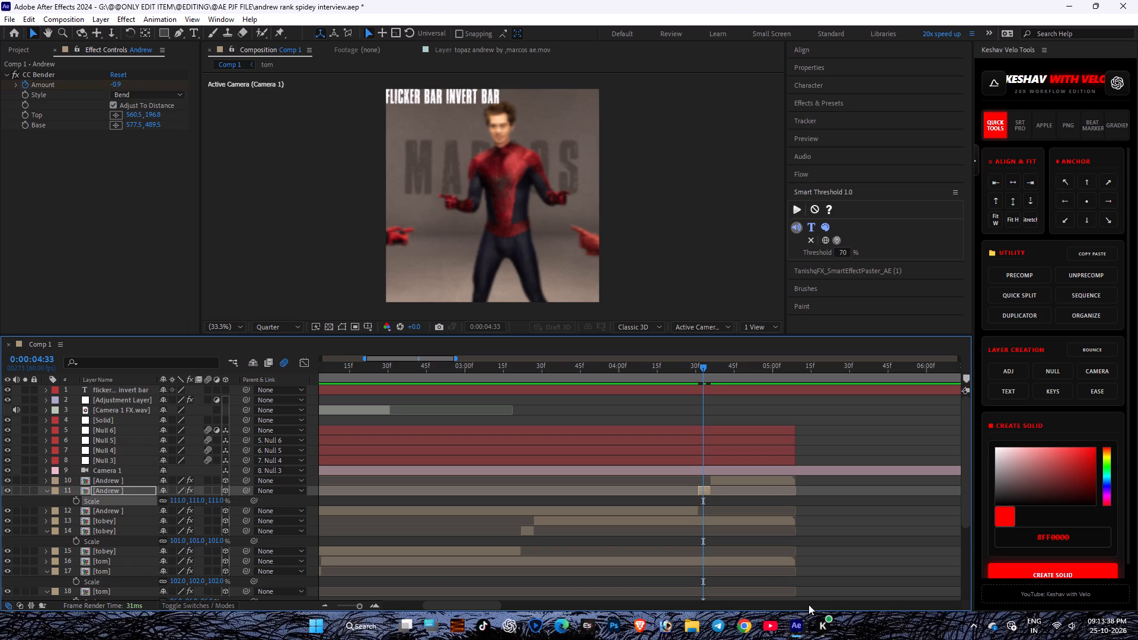
Nudge the short middle Andrew segment four increments left and one increment down in the composition.
key(Left)
key(Left)
key(Left)
key(Left)
key(Down)
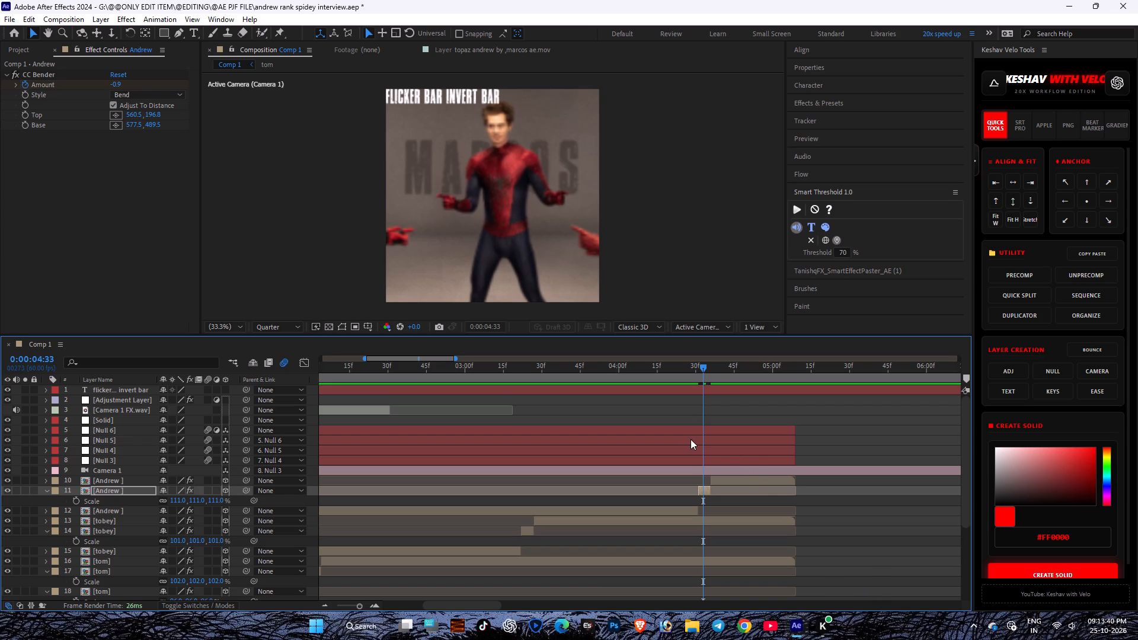
Nudge the short middle Andrew segment down three more increments in the composition.
key(Down)
key(Down)
key(Down)
Check the Andrew scale pop frame by frame, play the composition from the beginning, and save the project.
drag(707, 375, 703, 383)
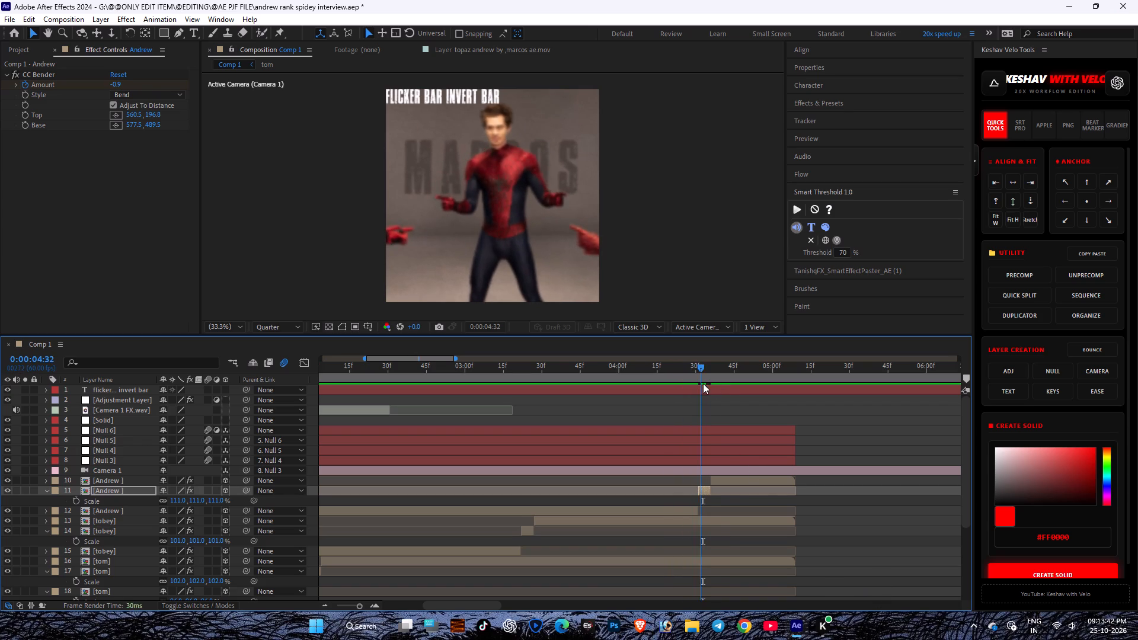
drag(703, 383, 685, 401)
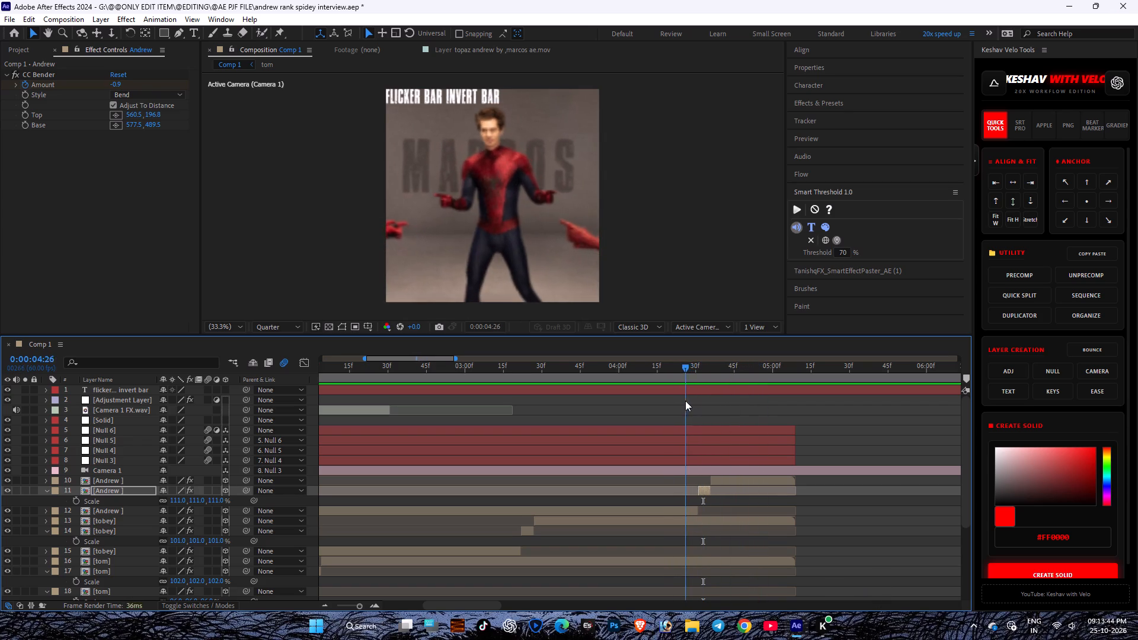
drag(685, 401, 711, 409)
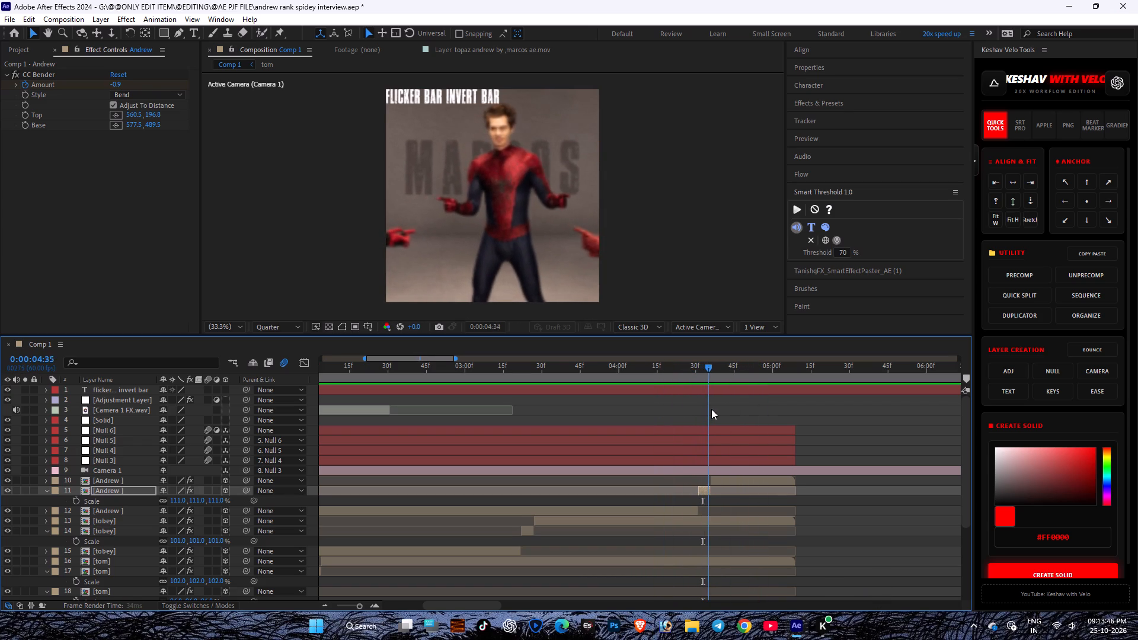
drag(711, 409, 709, 427)
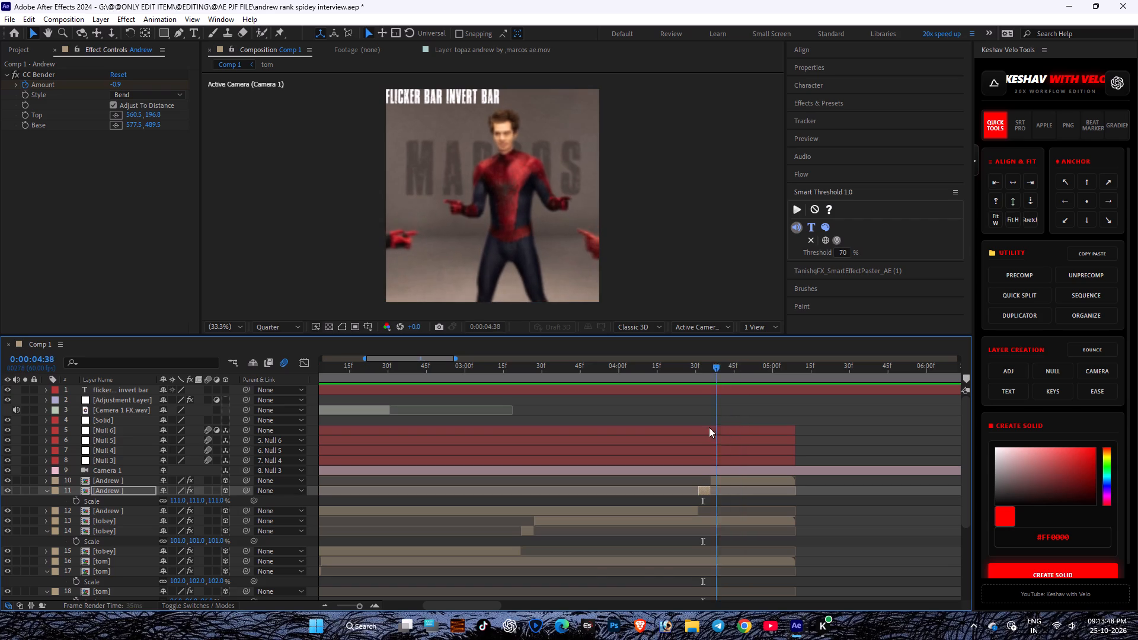
drag(709, 427, 212, 429)
key(space)
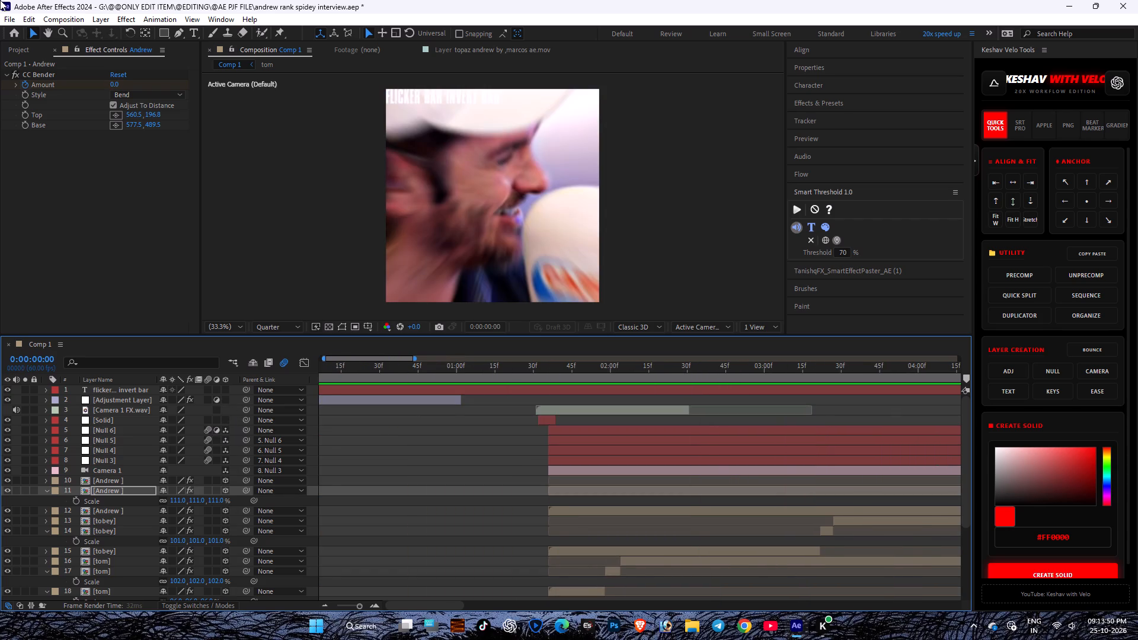
key(ctrl+s)
Replay and scrub the Andrew section between about 0:00:04:22 and 0:00:04:47 to examine the pop and camera framing.
alt+scroll(737, 462, down, 2)
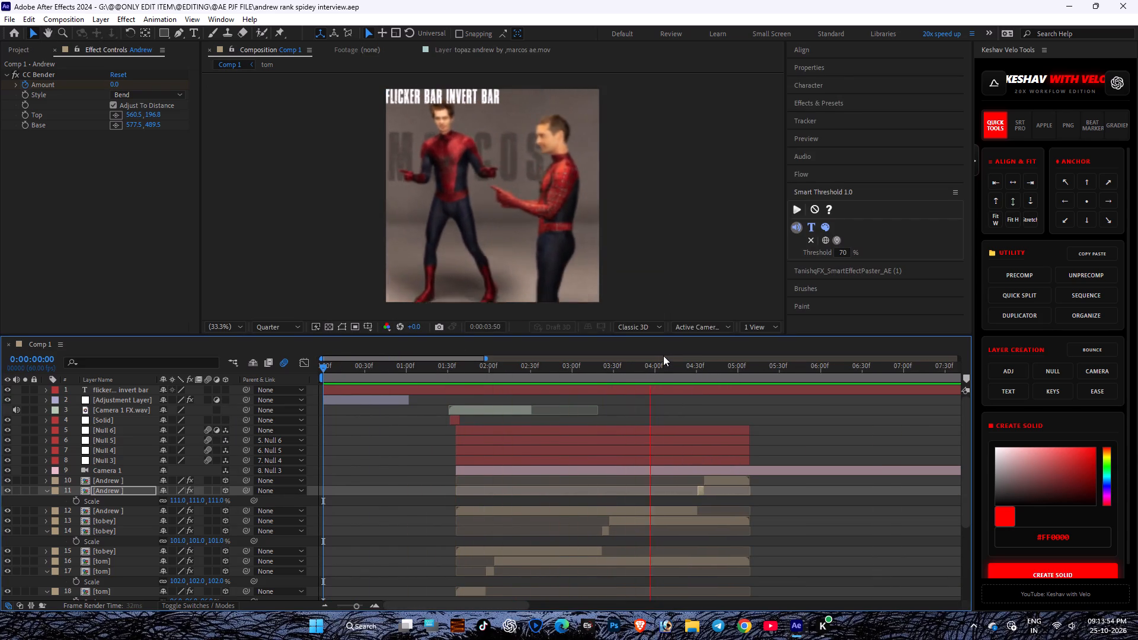
click(685, 367)
key(space)
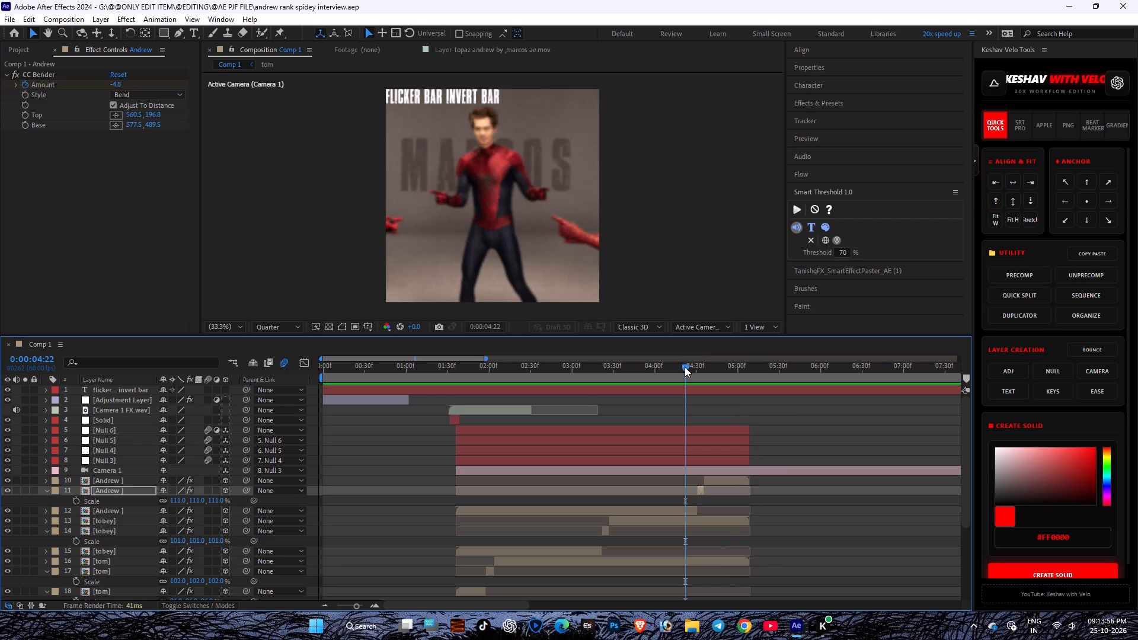
key(space)
drag(685, 367, 693, 367)
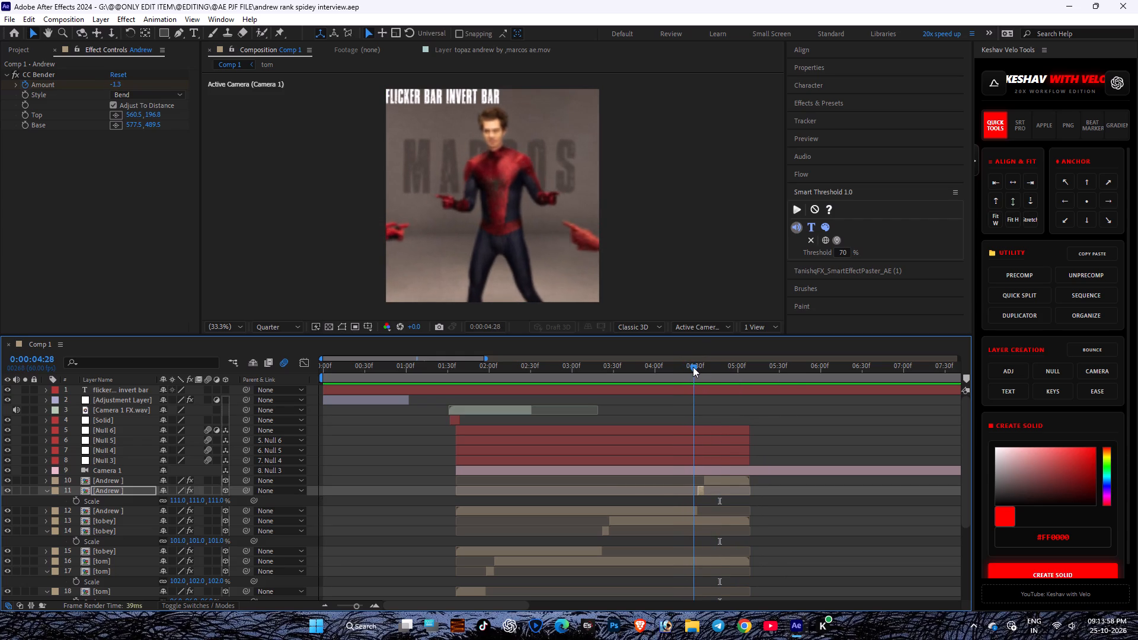
drag(693, 367, 720, 373)
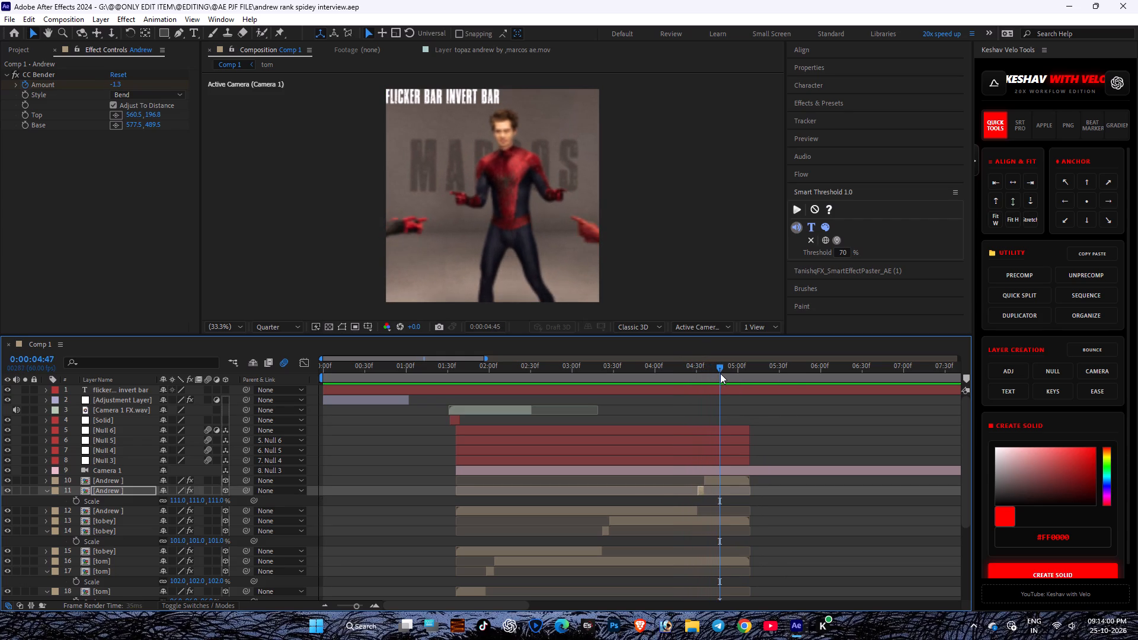
drag(720, 373, 712, 379)
Set the X position of Null 5's keyframe at 0:00:04:45 to -123.
click(711, 439)
key(u)
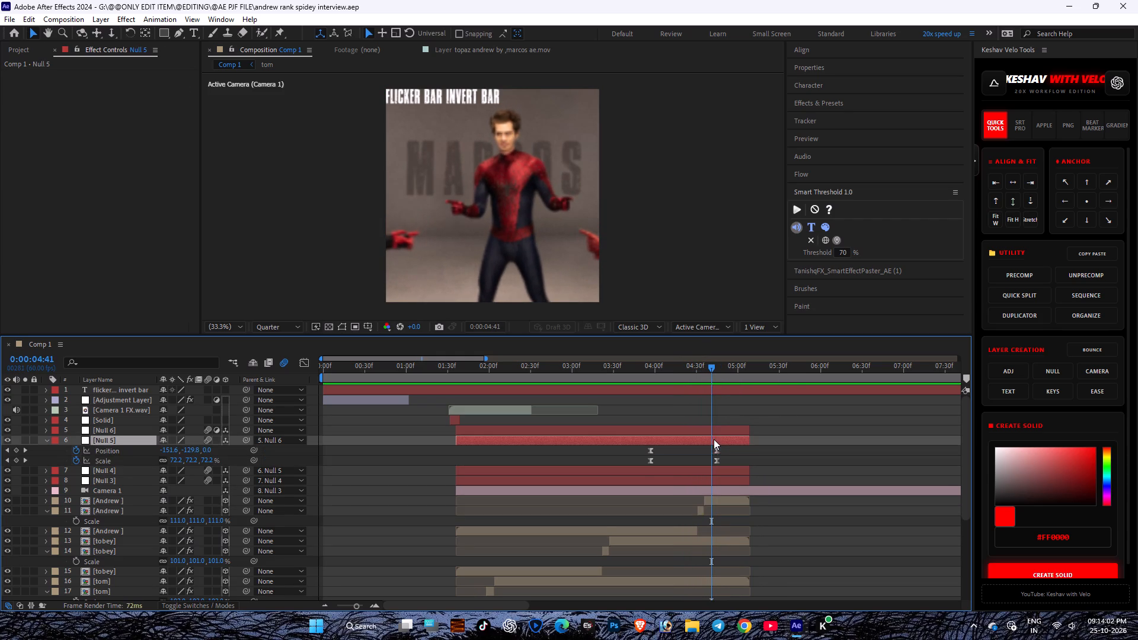
drag(711, 376, 717, 374)
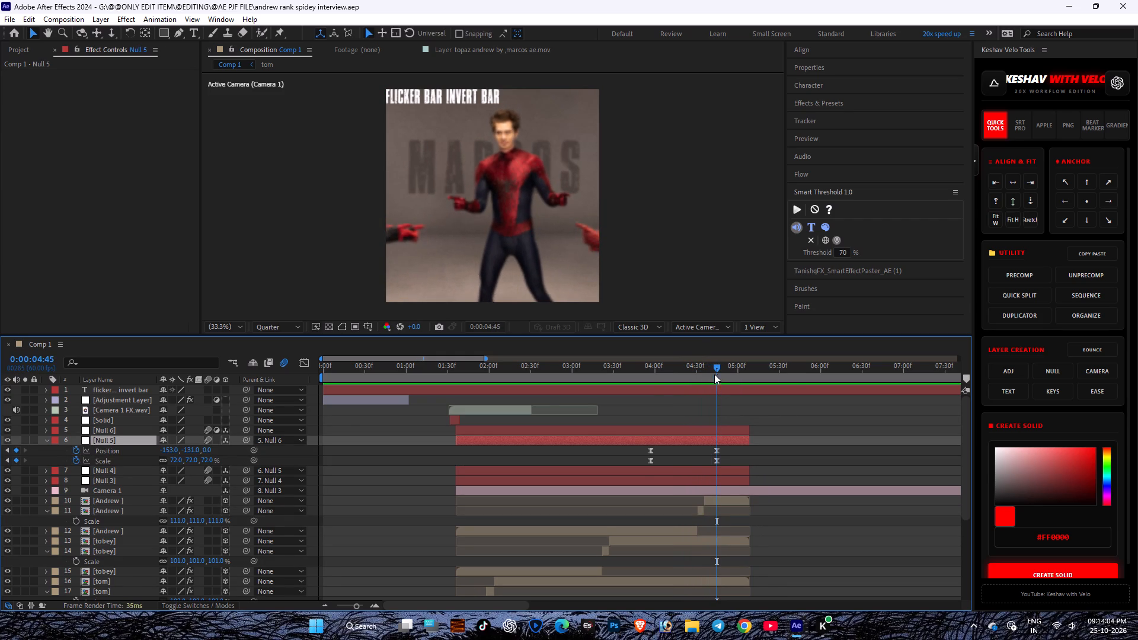
drag(175, 452, 204, 455)
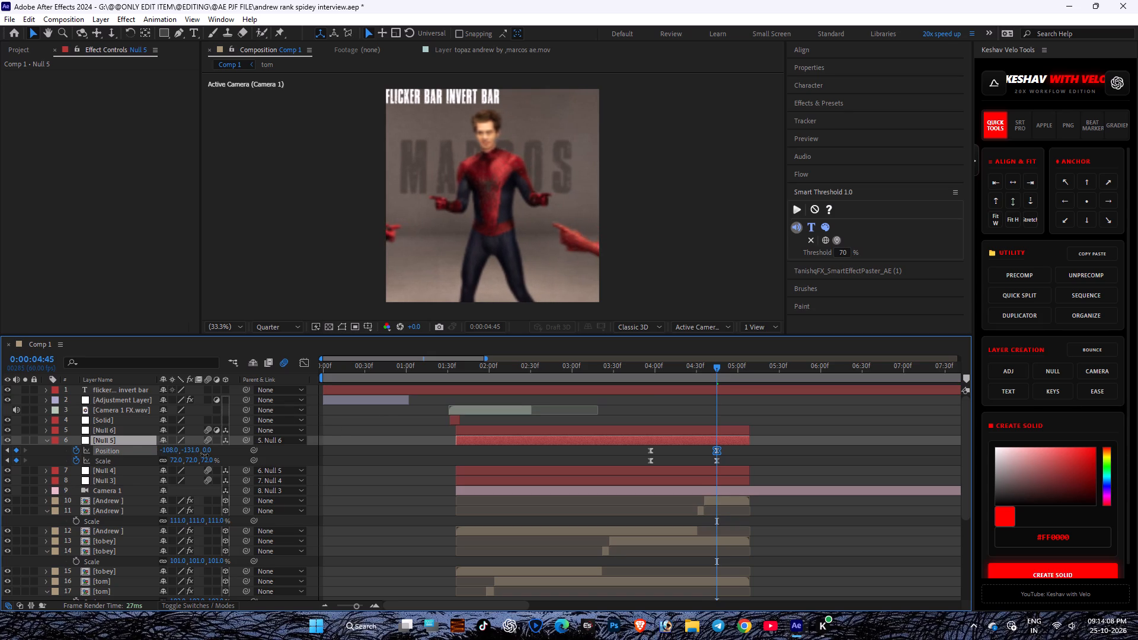
drag(204, 455, 199, 458)
key(u)
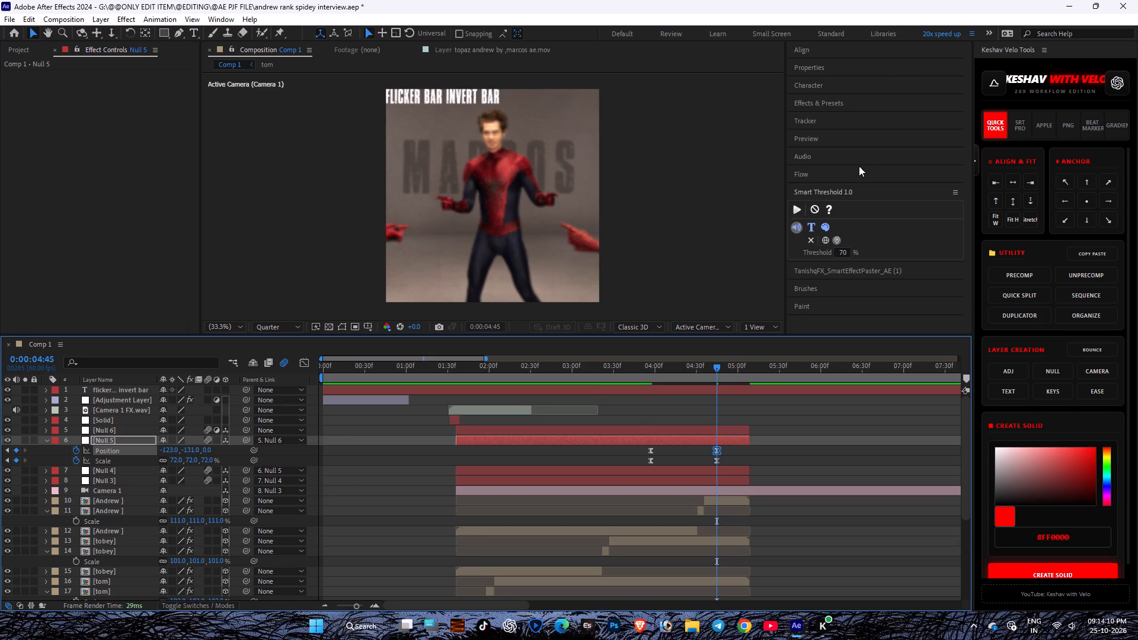
Raise the X position of Null 5's 0:00:04:45 keyframe further towards zero, check the camera move, and save the project.
drag(693, 365, 717, 361)
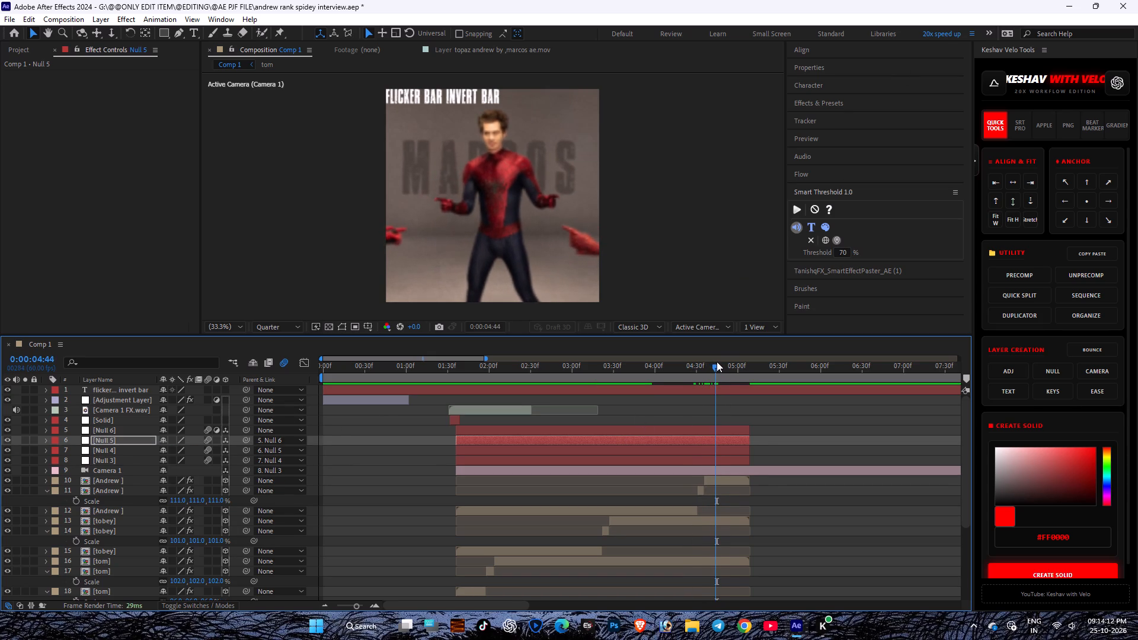
drag(717, 361, 720, 361)
key(u)
drag(720, 367, 714, 369)
drag(164, 449, 167, 449)
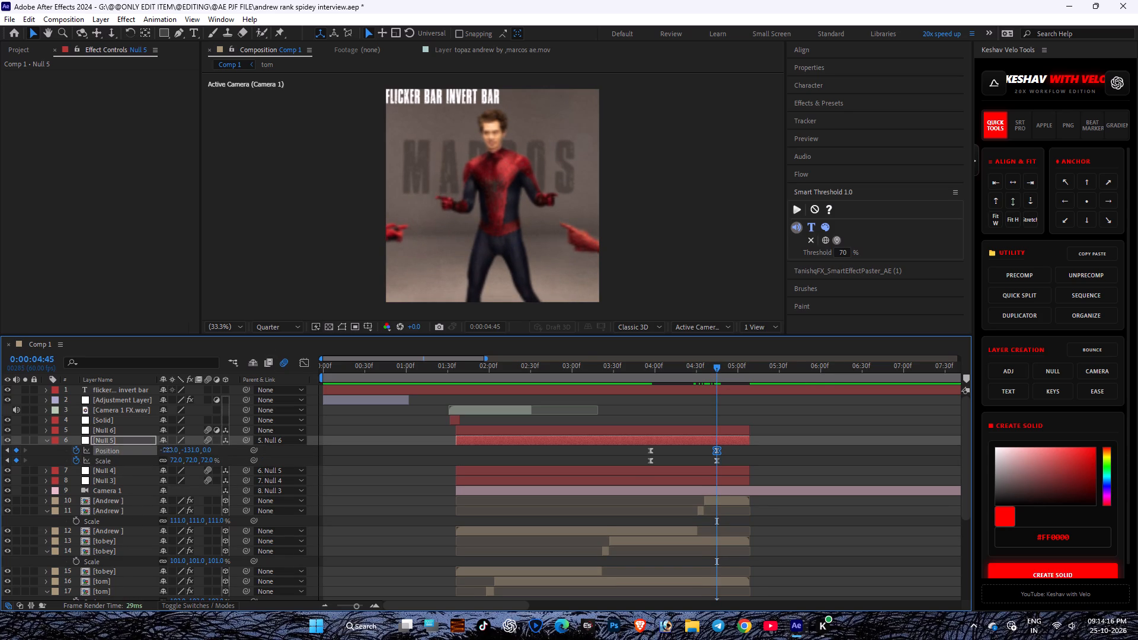
drag(167, 449, 176, 449)
drag(717, 368, 679, 376)
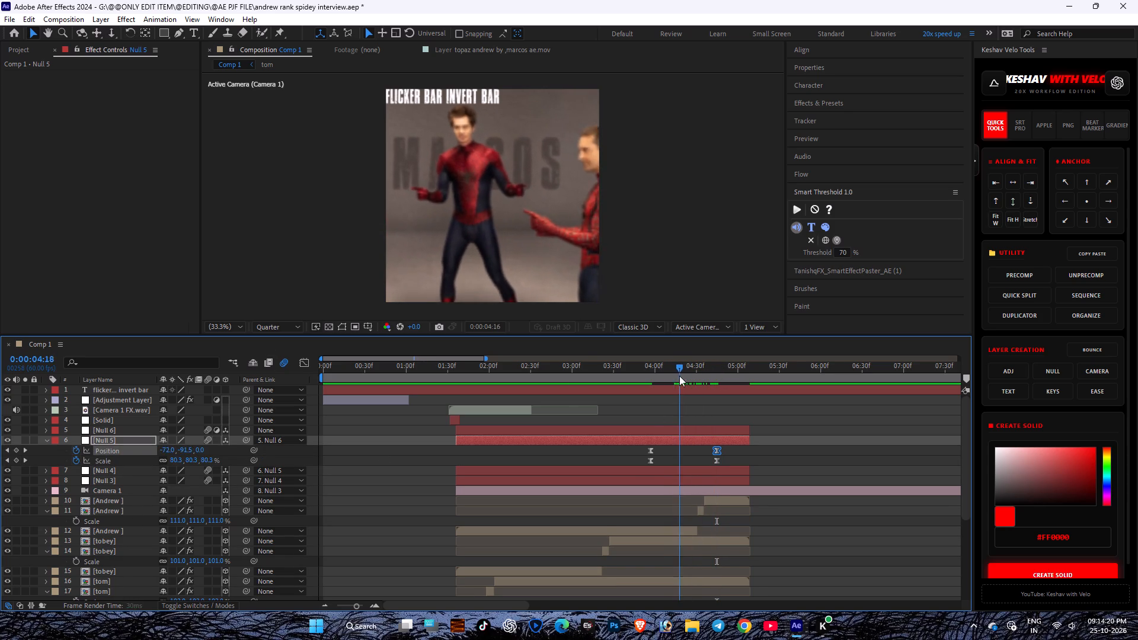
drag(679, 376, 713, 382)
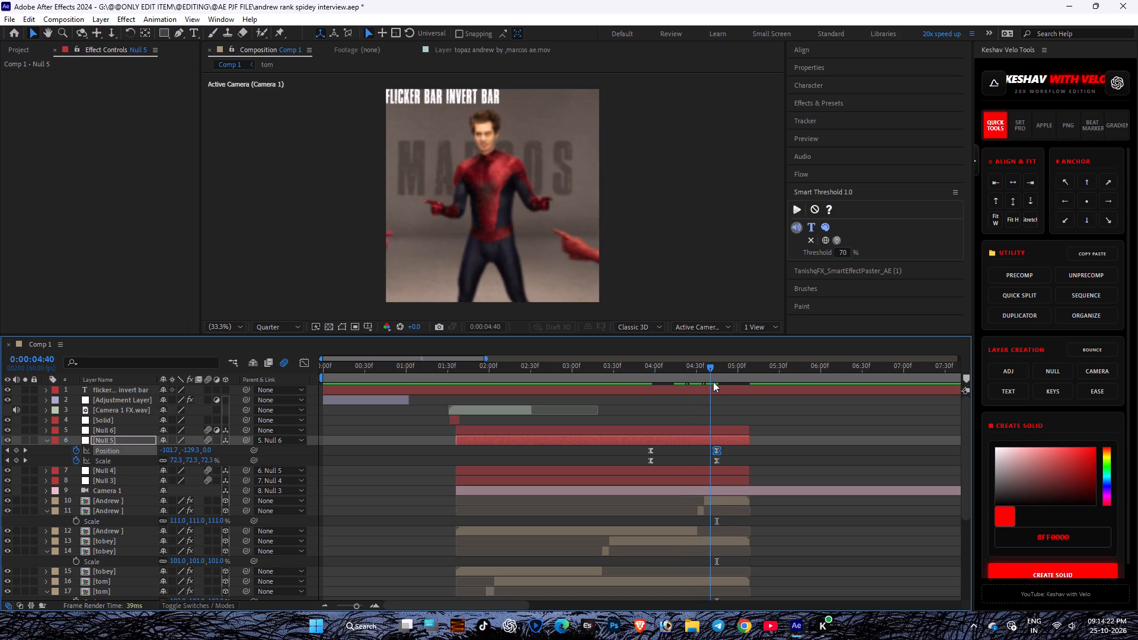
drag(713, 382, 734, 391)
key(ctrl+s)
key(u)
click(755, 405)
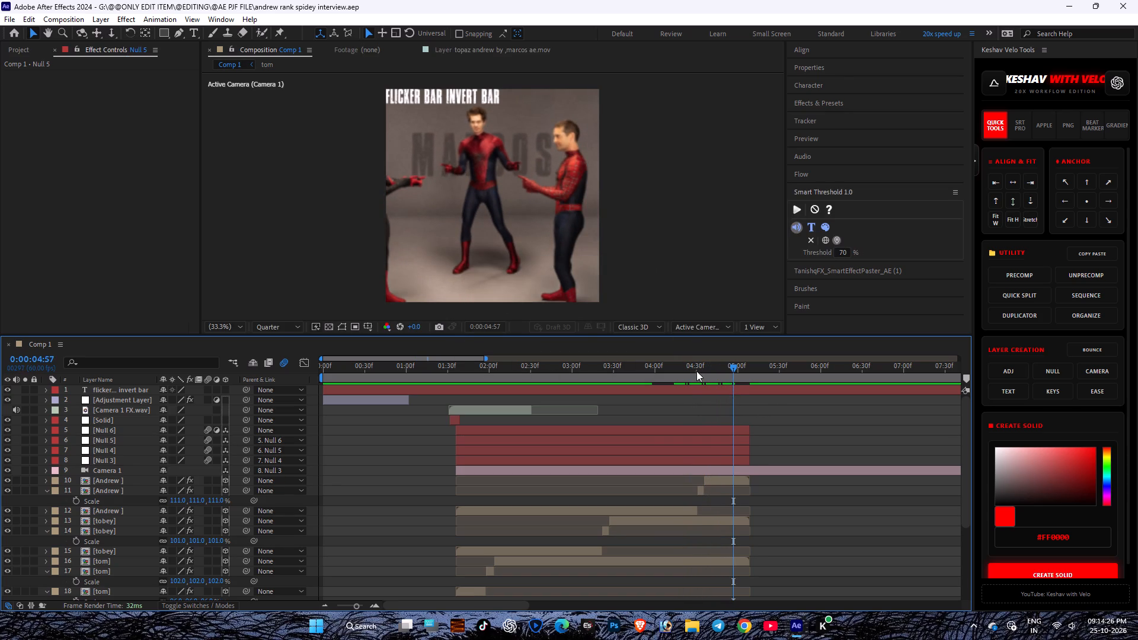
Preview Comp 1 from 0:00:01:20 to review the pops with the adjusted camera move, keeping the project saved.
drag(695, 371, 421, 359)
key(space)
key(ctrl+s)
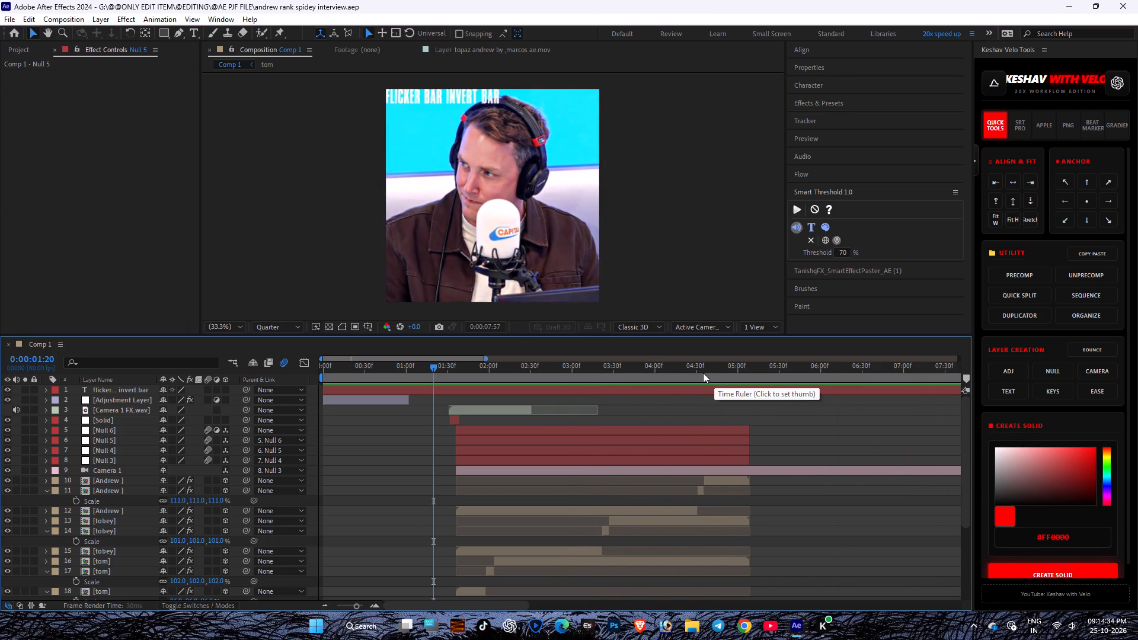
Preview Comp 1 in stages from about 0:00:02:35 to 0:00:04:43 to review the camera moves and pops across the Spider-Man characters.
drag(703, 373, 538, 373)
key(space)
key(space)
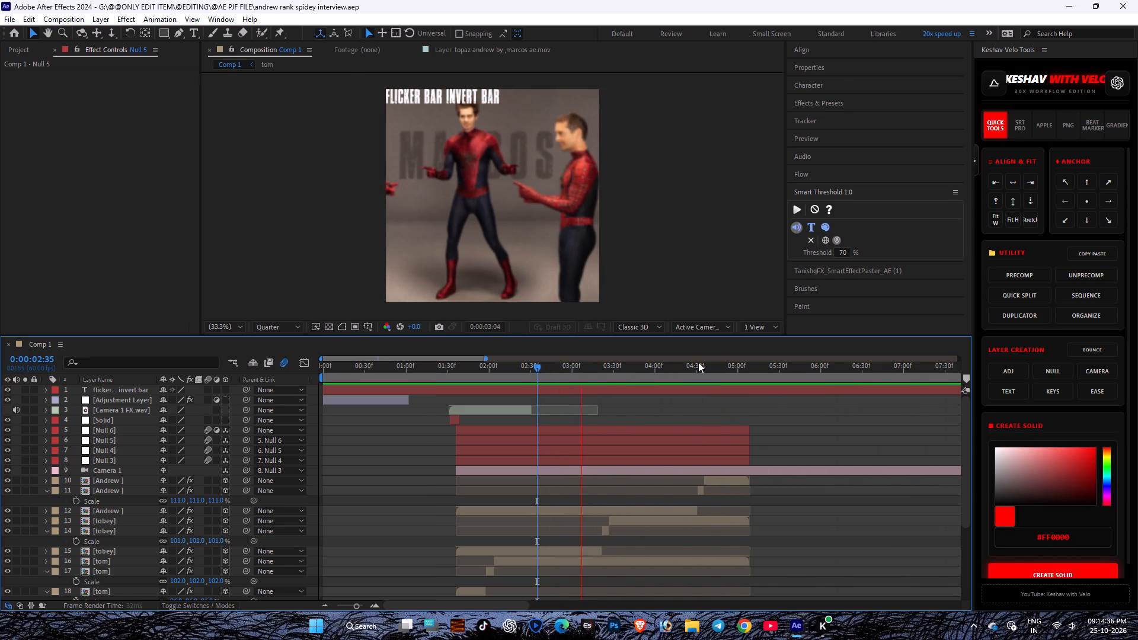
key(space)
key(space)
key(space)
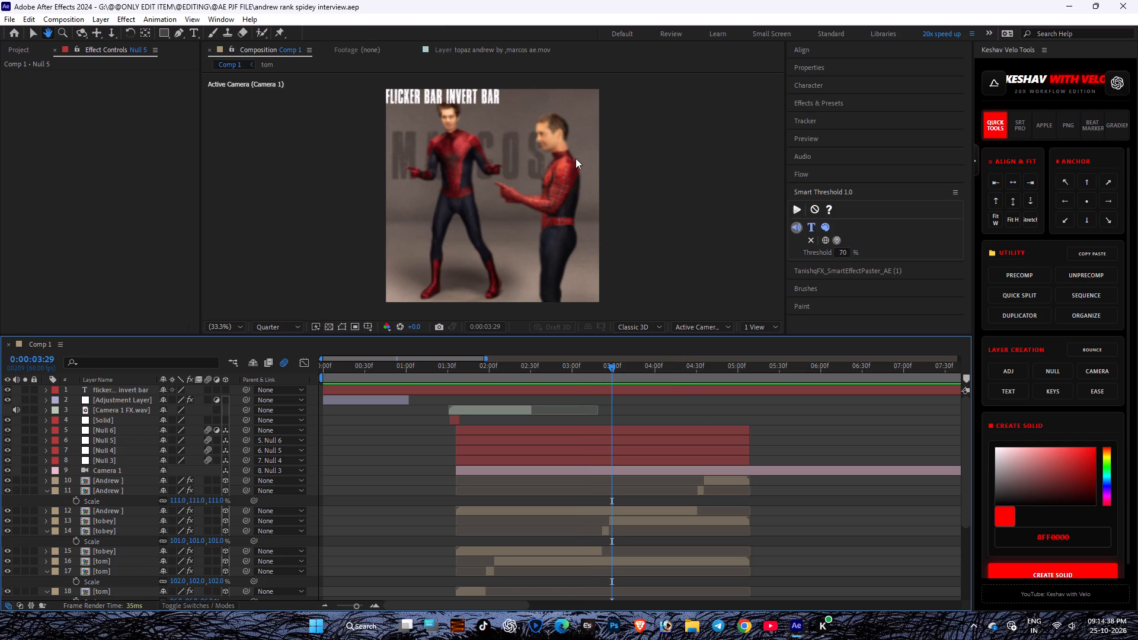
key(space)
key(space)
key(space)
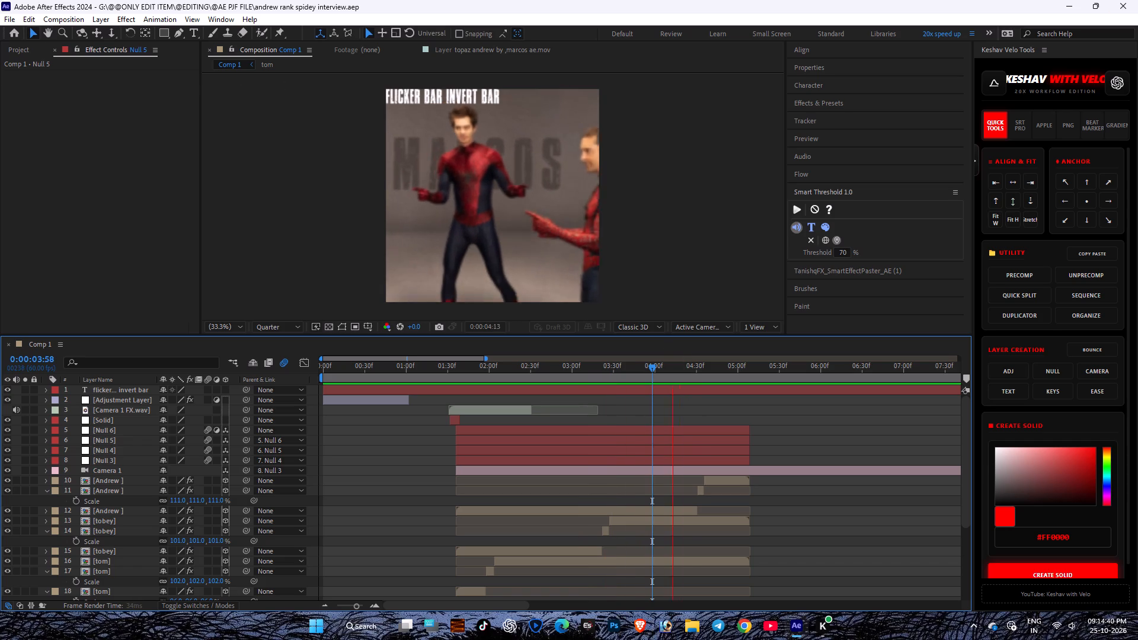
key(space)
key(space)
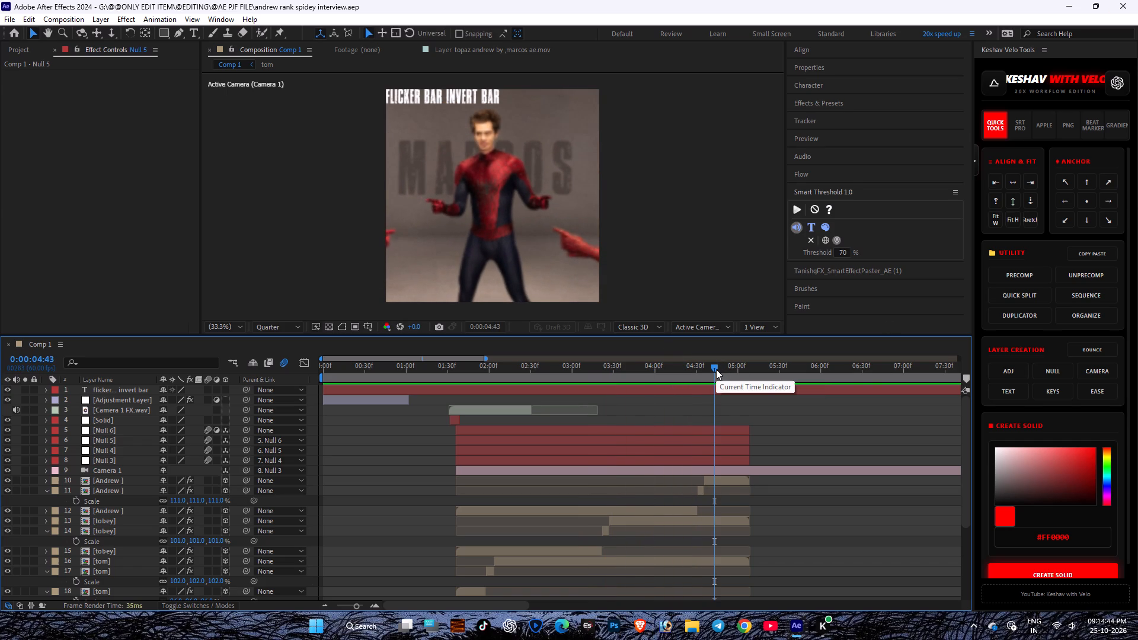
Save the project.
key(ctrl+s)
Replay Comp 1 from about 0:00:04:23 to 0:00:05:01 to examine the Andrew pop and the closing camera move.
drag(714, 369, 686, 369)
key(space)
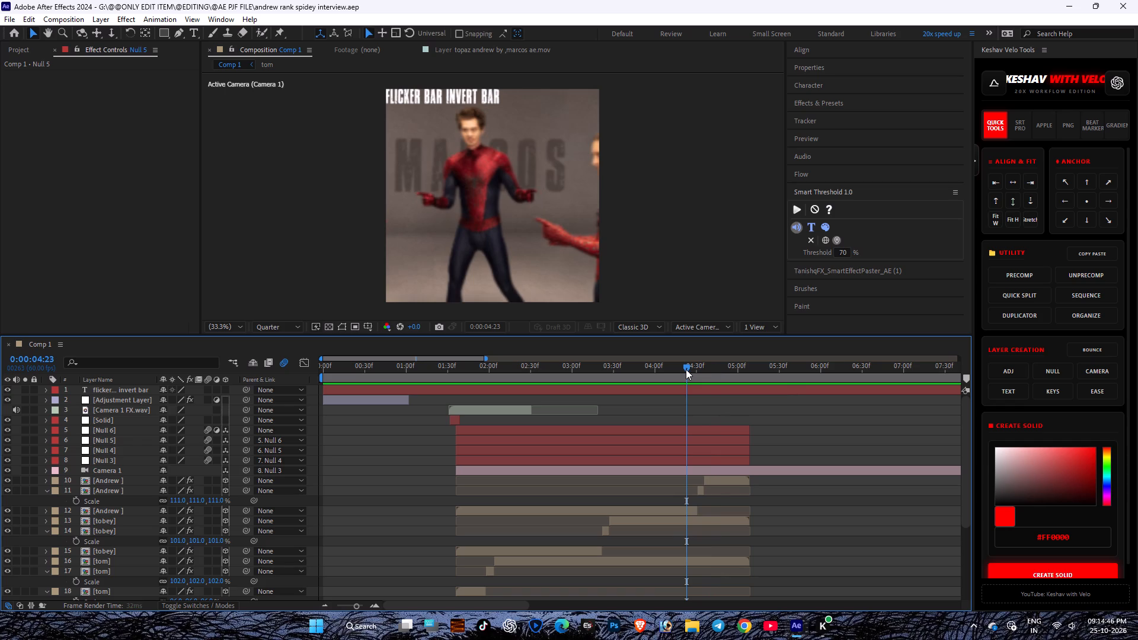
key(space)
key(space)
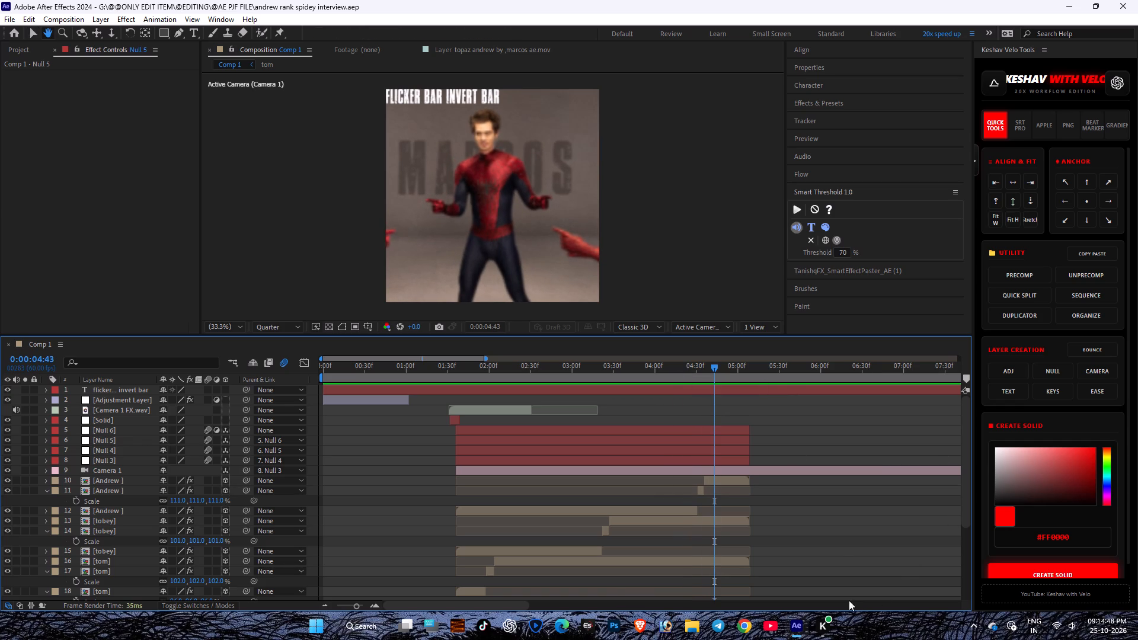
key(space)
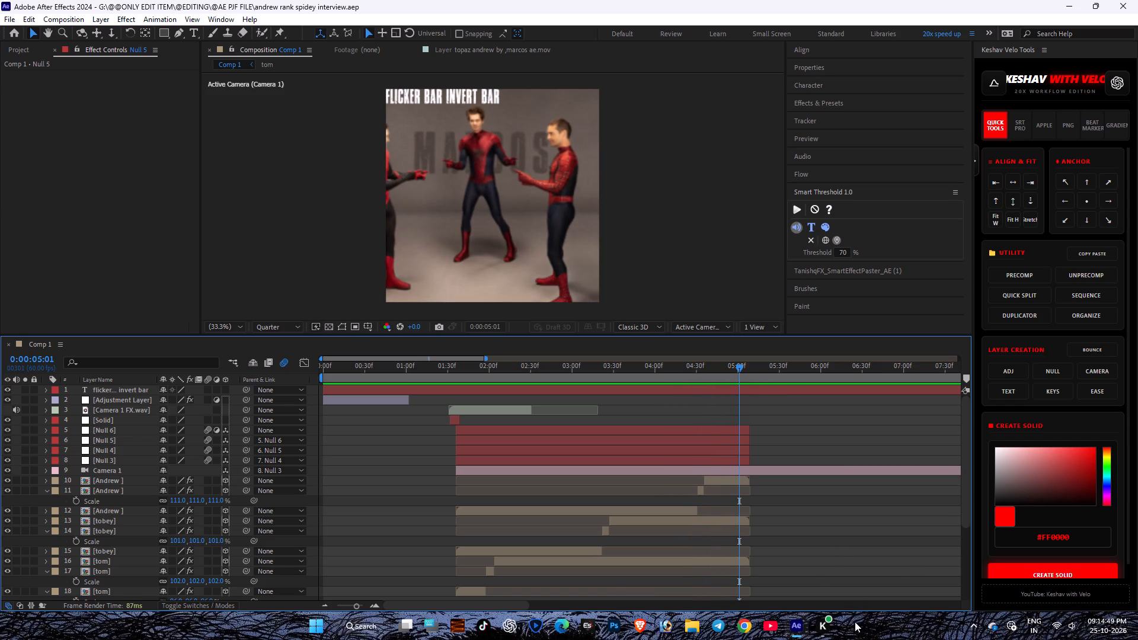
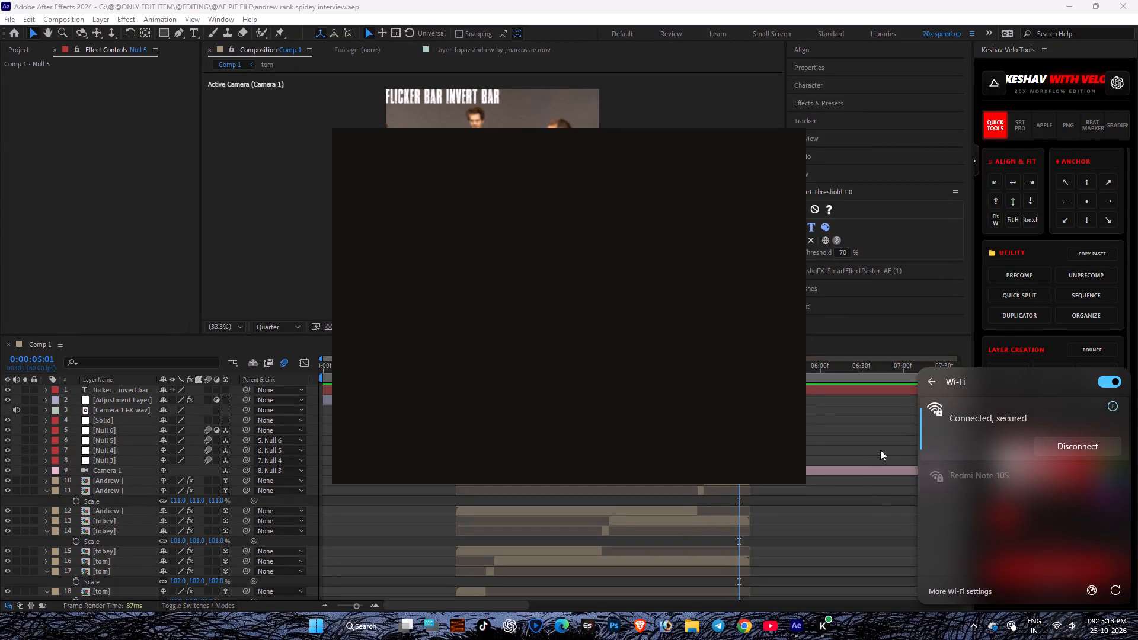
Preview Comp 1 from 0:00:00:17 to review the opening part of the edit.
click(861, 426)
drag(828, 374, 452, 399)
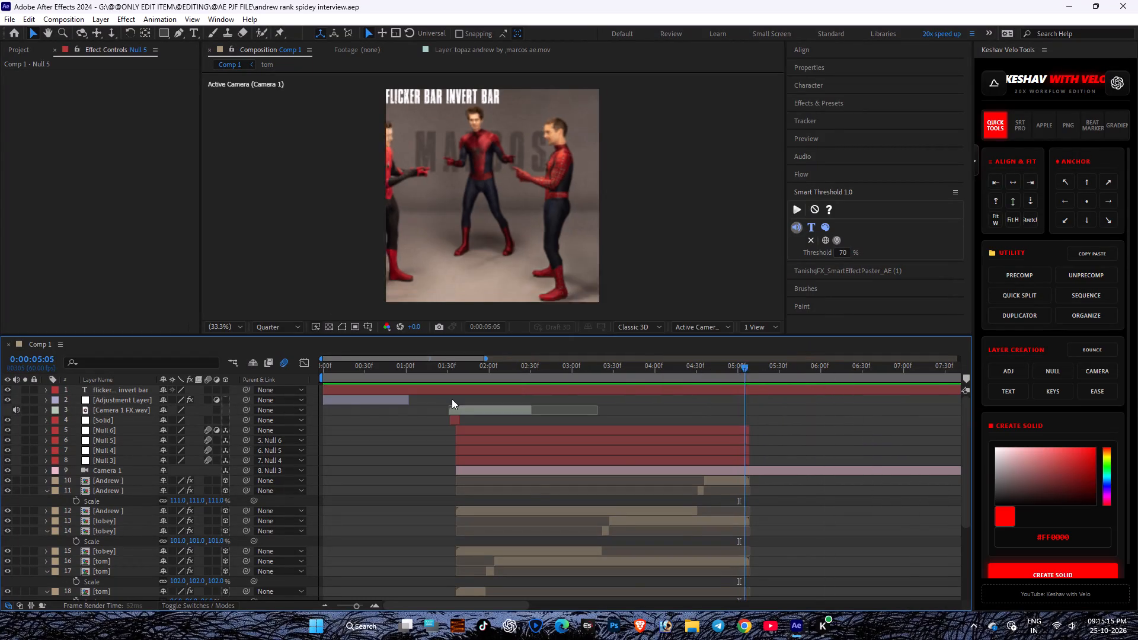
drag(452, 399, 347, 402)
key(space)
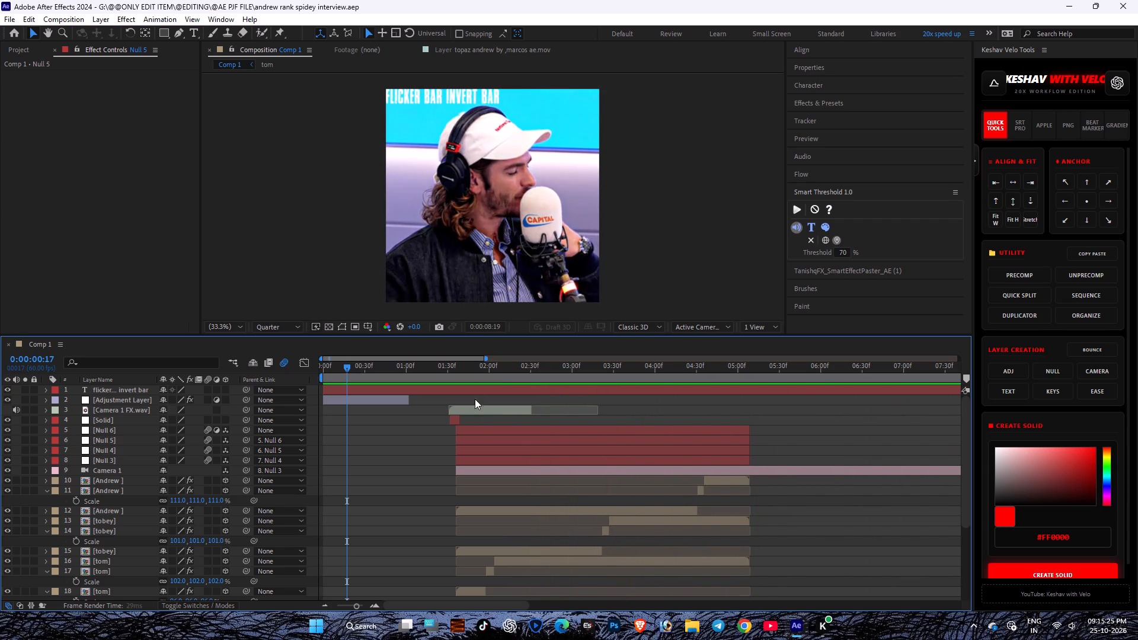
click(465, 375)
Switch to File Explorer to browse the computer's folders.
click(691, 638)
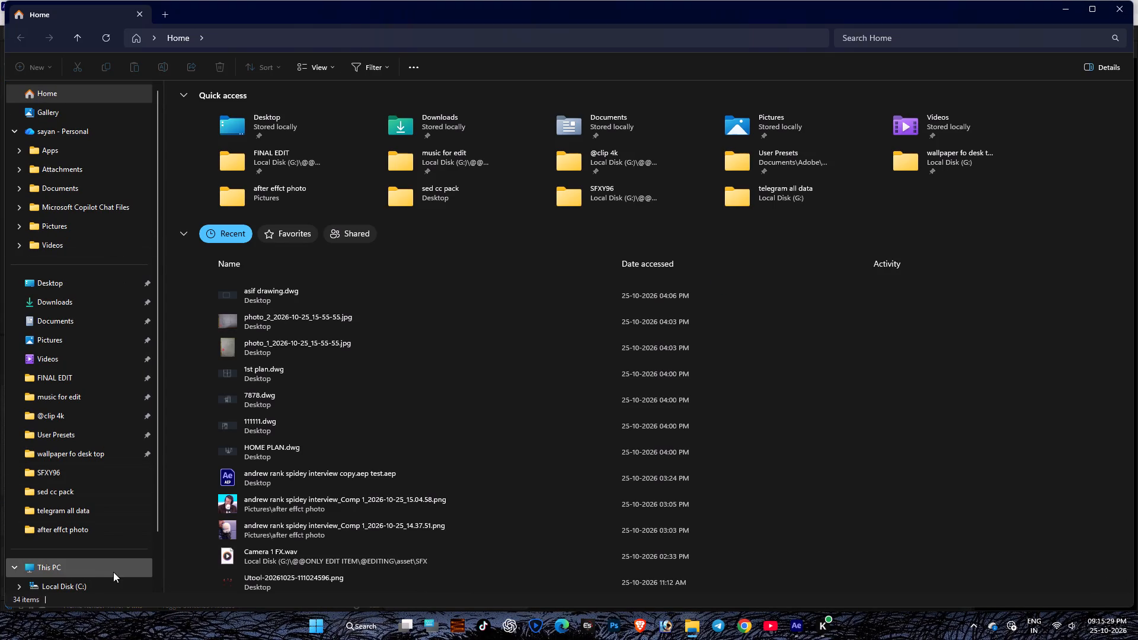
scroll(87, 497, down, 3)
click(95, 539)
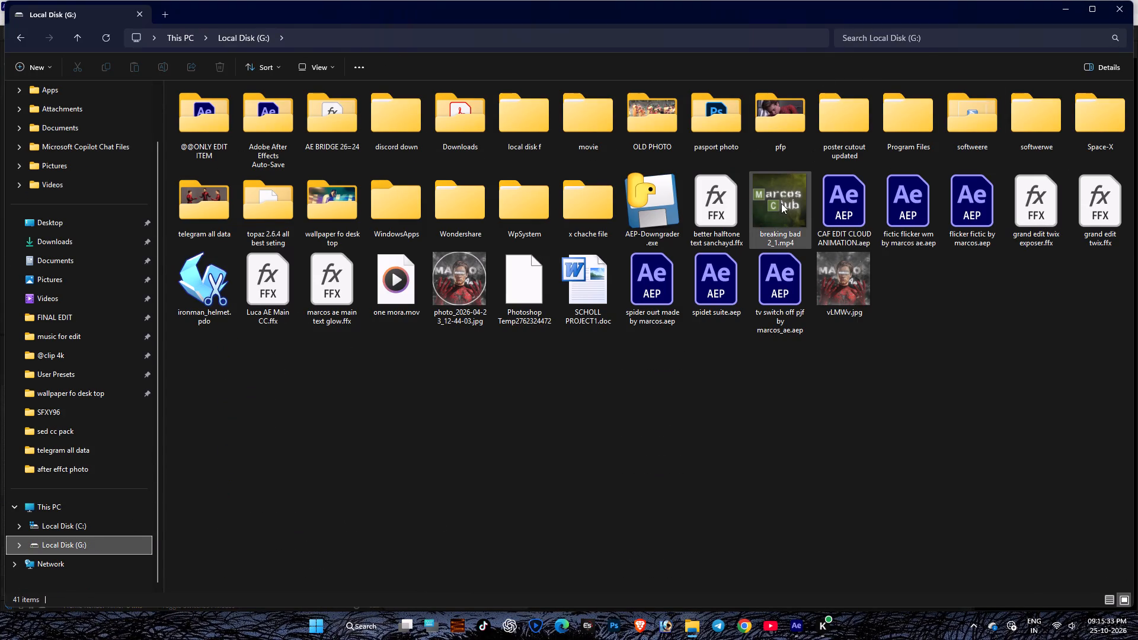
double_click(202, 129)
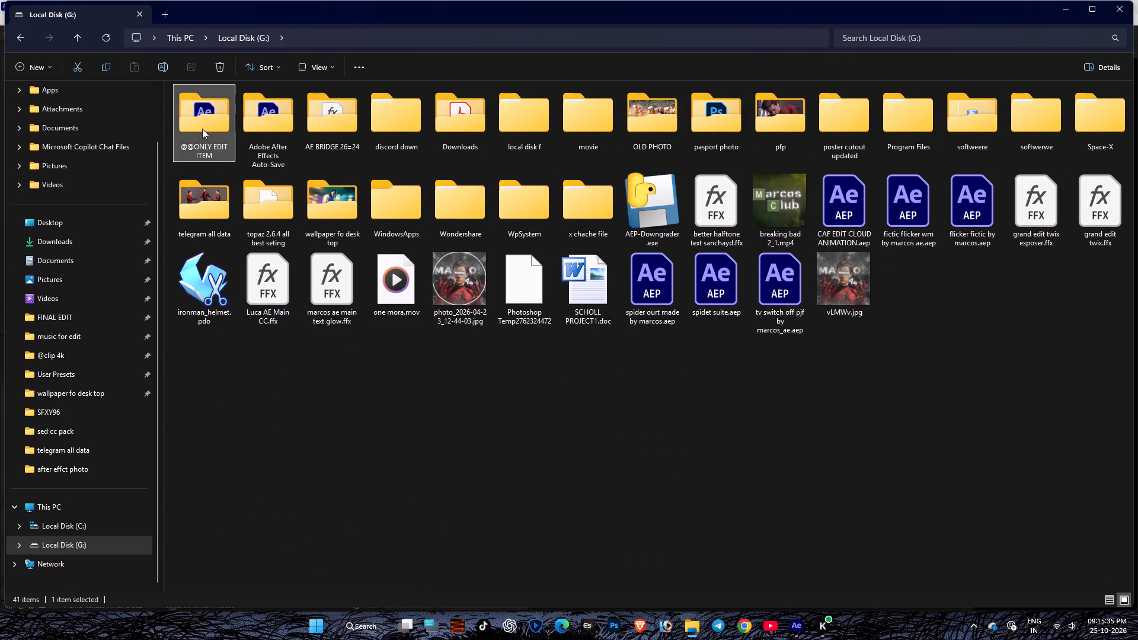
double_click(202, 129)
double_click(445, 111)
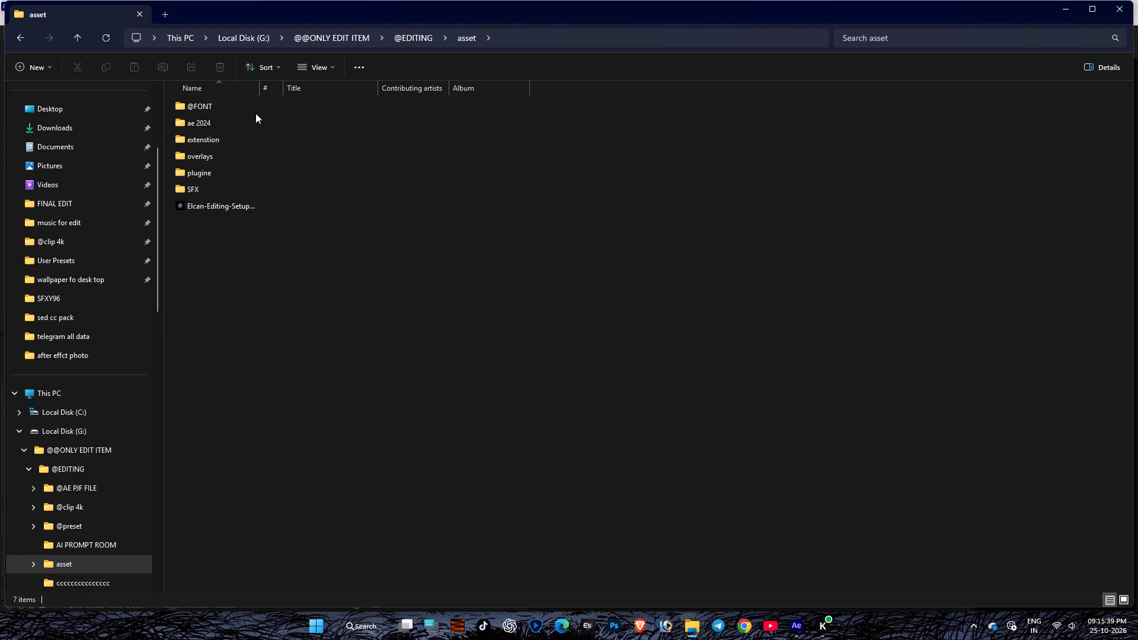
double_click(275, 194)
Look through the sound files in the SFX folder and audition style-points_TW2LQSU.mp3.
click(252, 123)
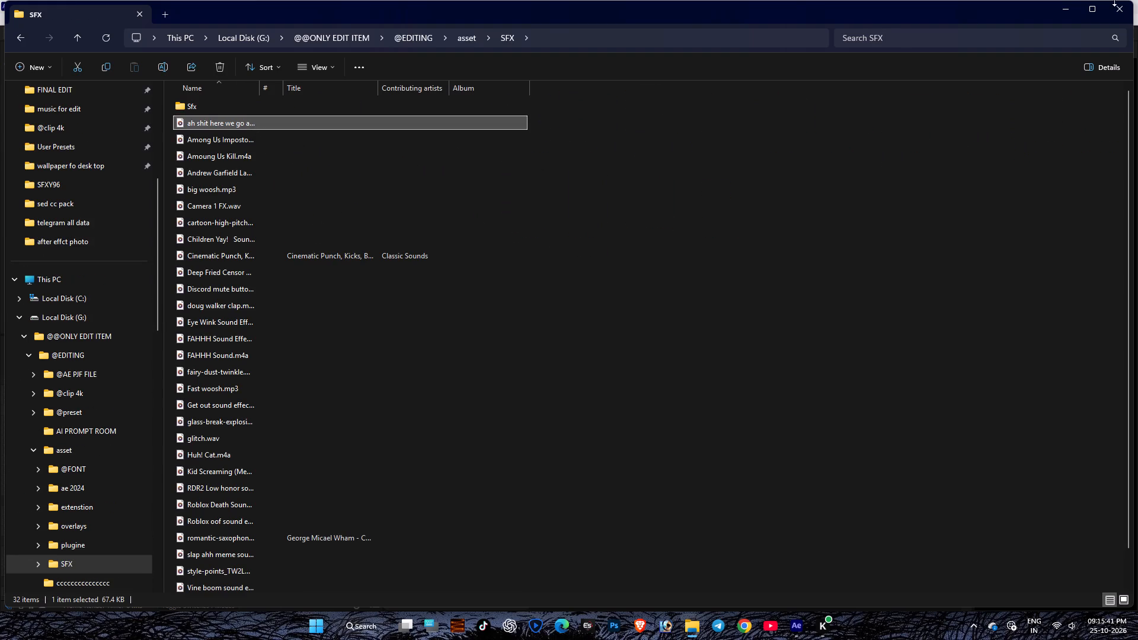
scroll(249, 388, down, 6)
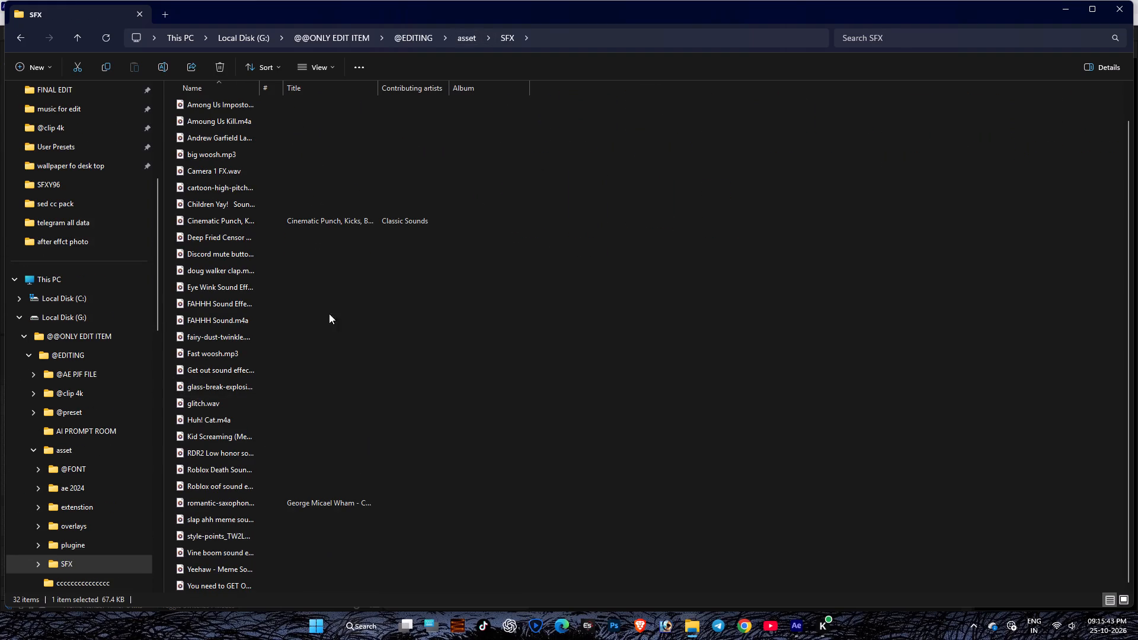
scroll(274, 129, up, 1)
scroll(258, 539, down, 4)
scroll(258, 542, up, 1)
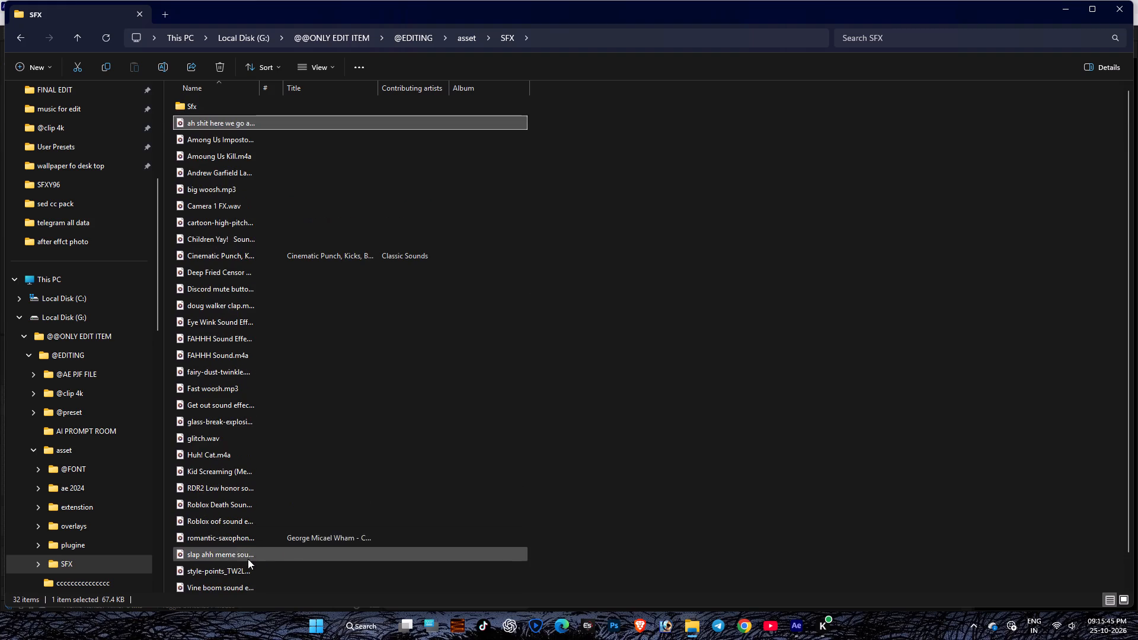
scroll(245, 573, down, 4)
click(218, 532)
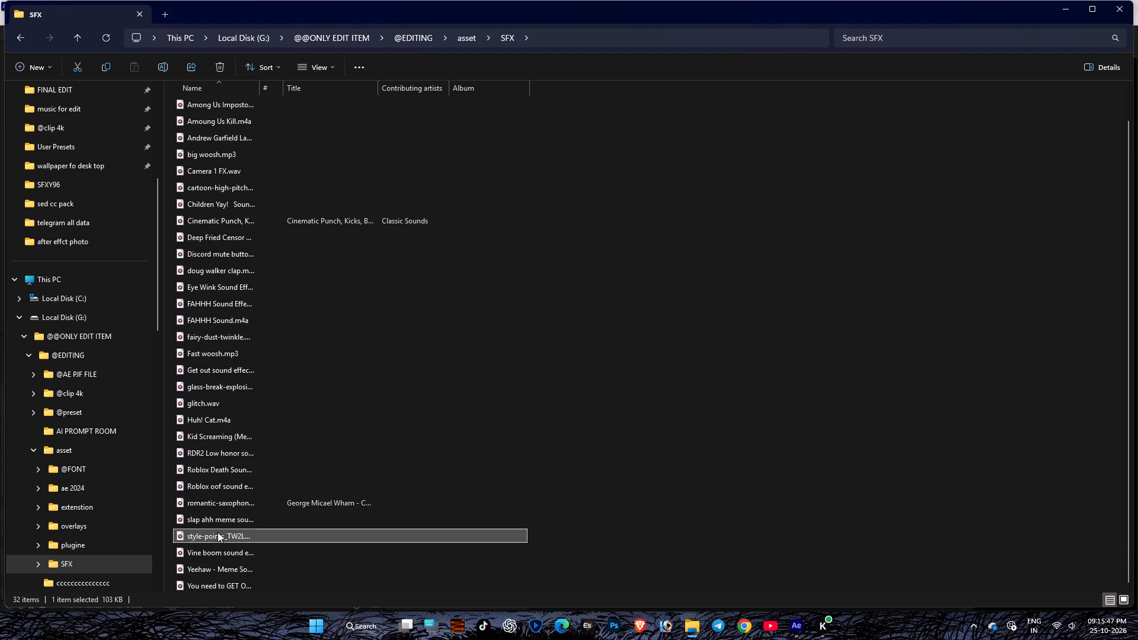
key(space)
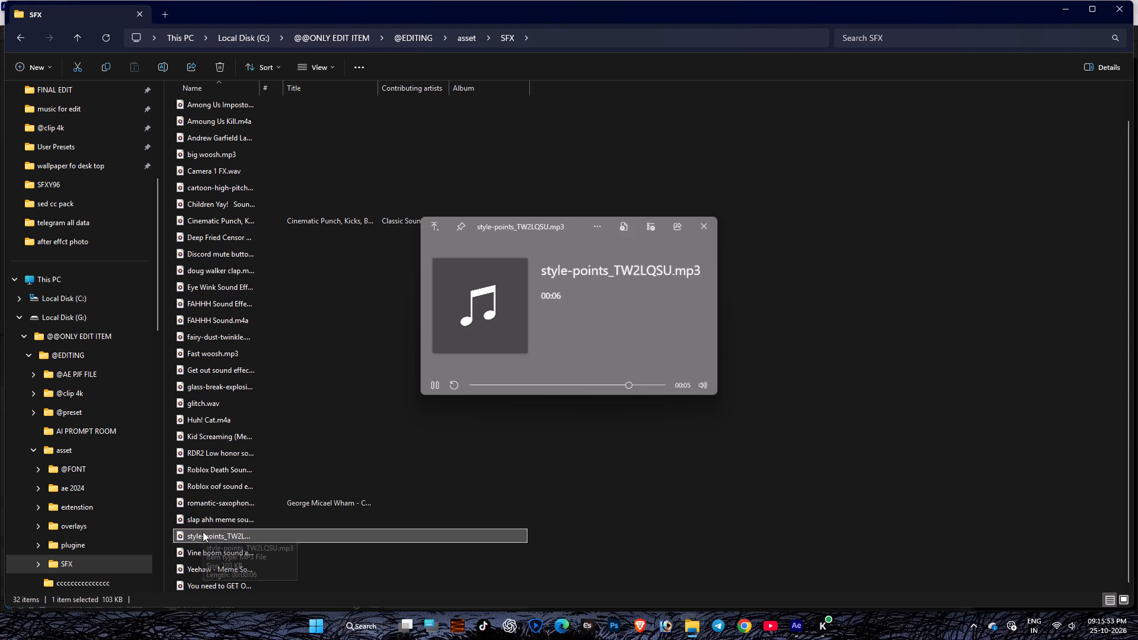
key(space)
key(space)
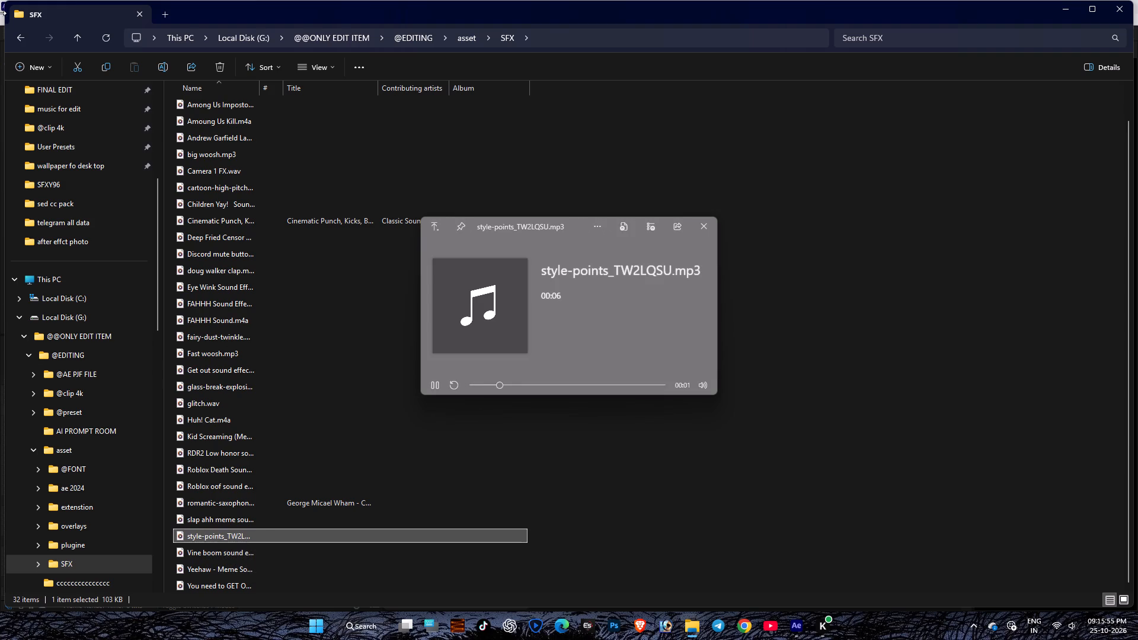
key(space)
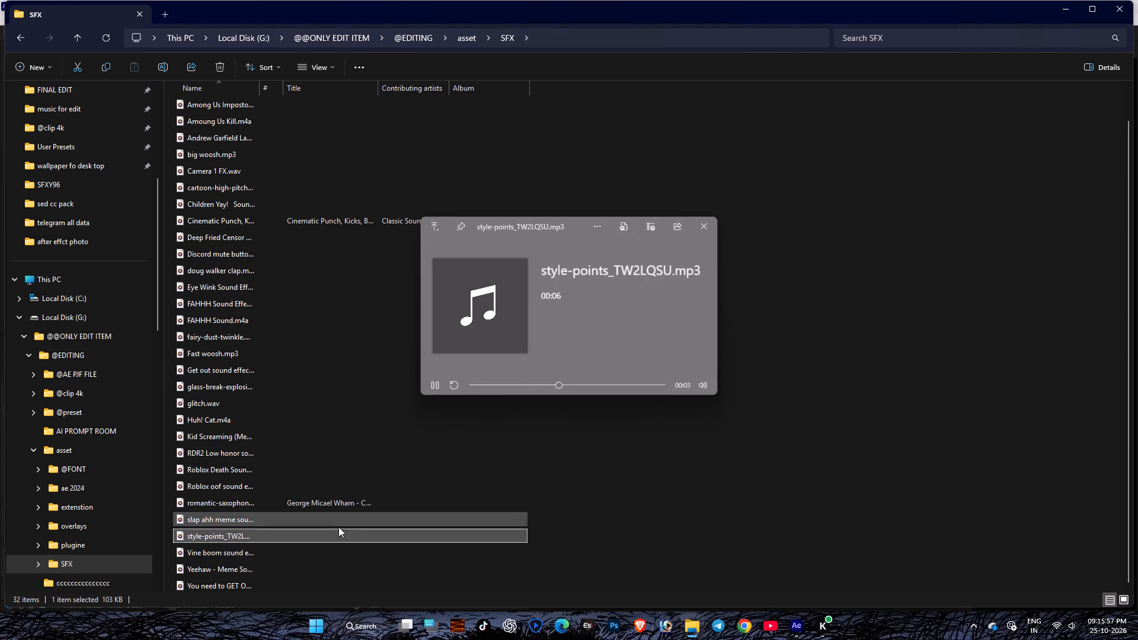
scroll(286, 328, up, 1)
scroll(266, 378, up, 5)
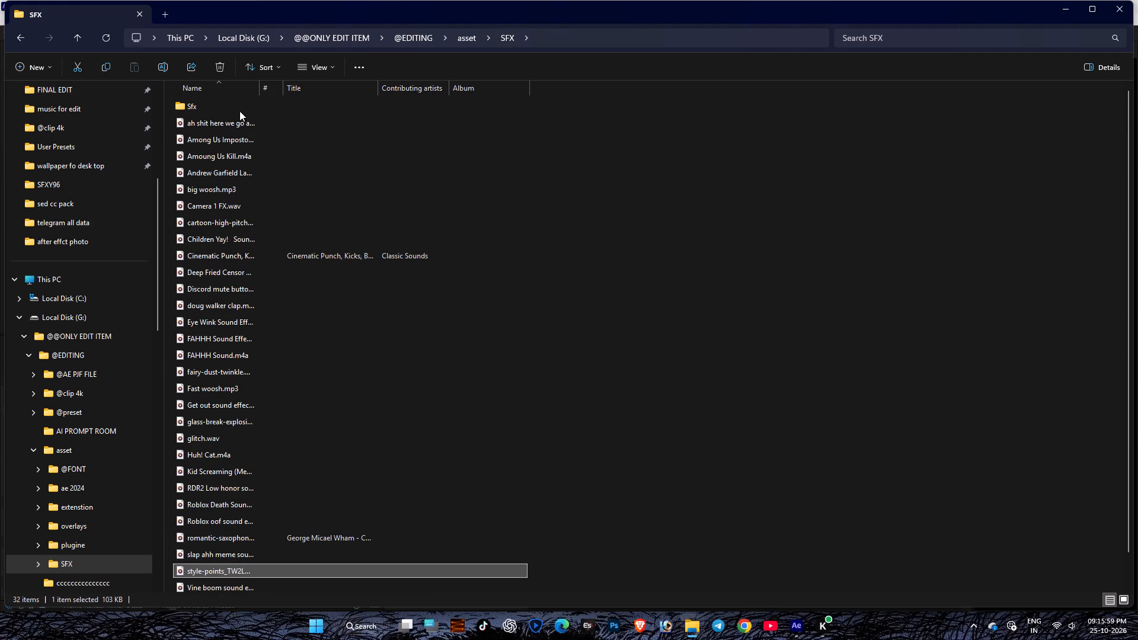
Open the Sfx subfolder and audition the Bass 4 and Hit sound effects.
double_click(239, 108)
click(251, 119)
key(space)
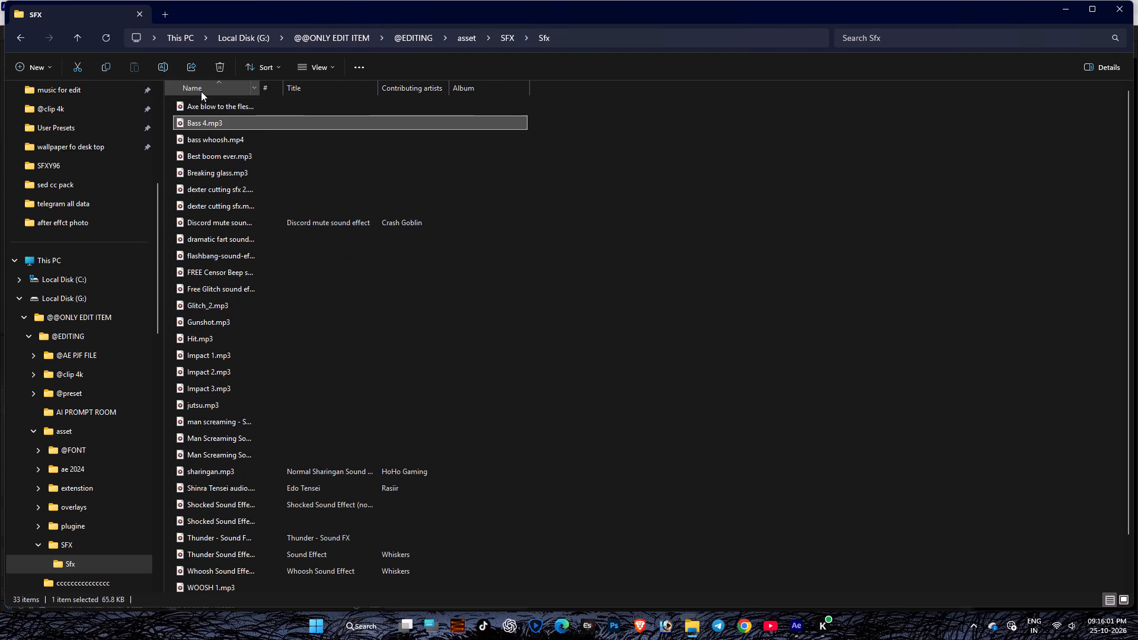
click(258, 362)
click(243, 353)
click(238, 337)
scroll(250, 337, down, 5)
scroll(257, 343, up, 1)
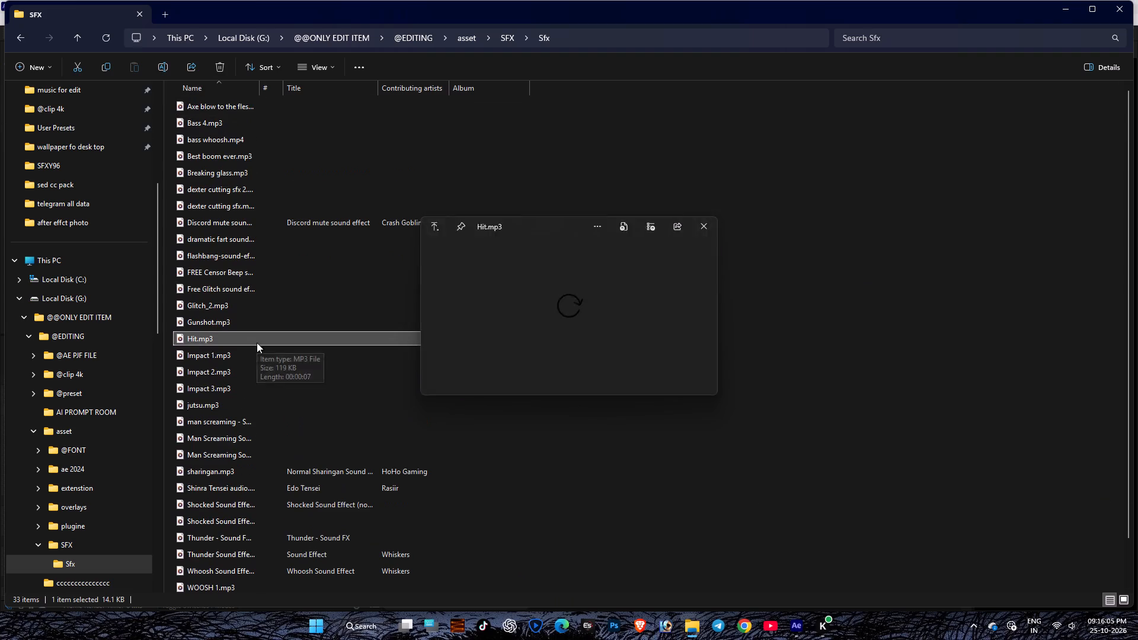
scroll(258, 466, up, 1)
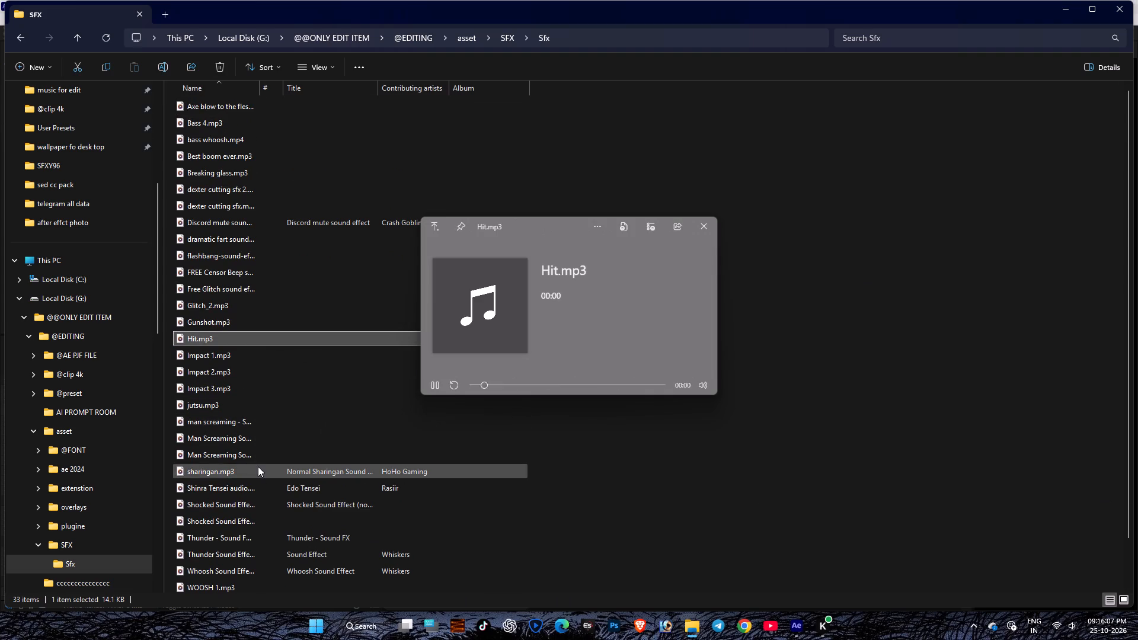
Audition the Whoosh Sound Effect, WOOSH 1 and Shinra Tensei audio files, and replay Bass 4.
click(258, 466)
click(241, 571)
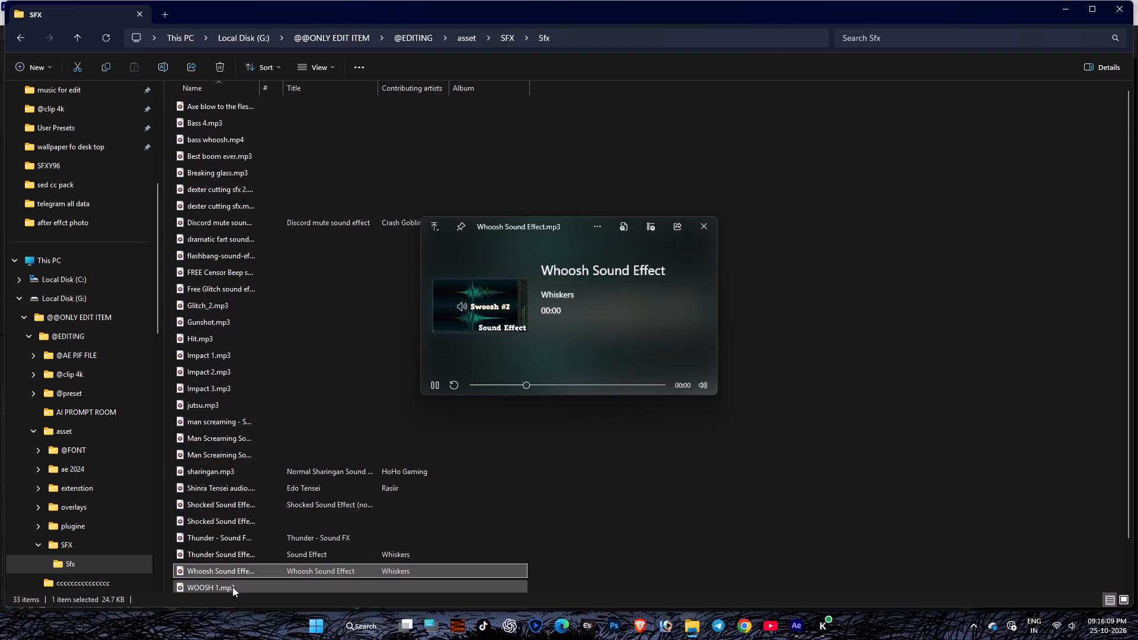
click(232, 587)
scroll(309, 454, down, 6)
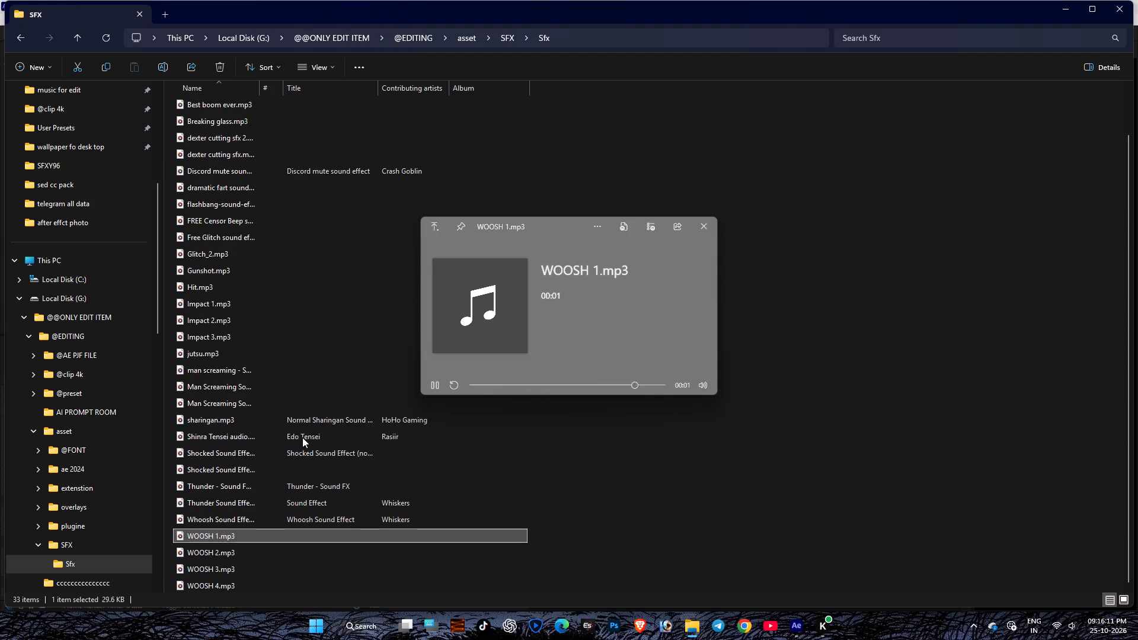
click(296, 437)
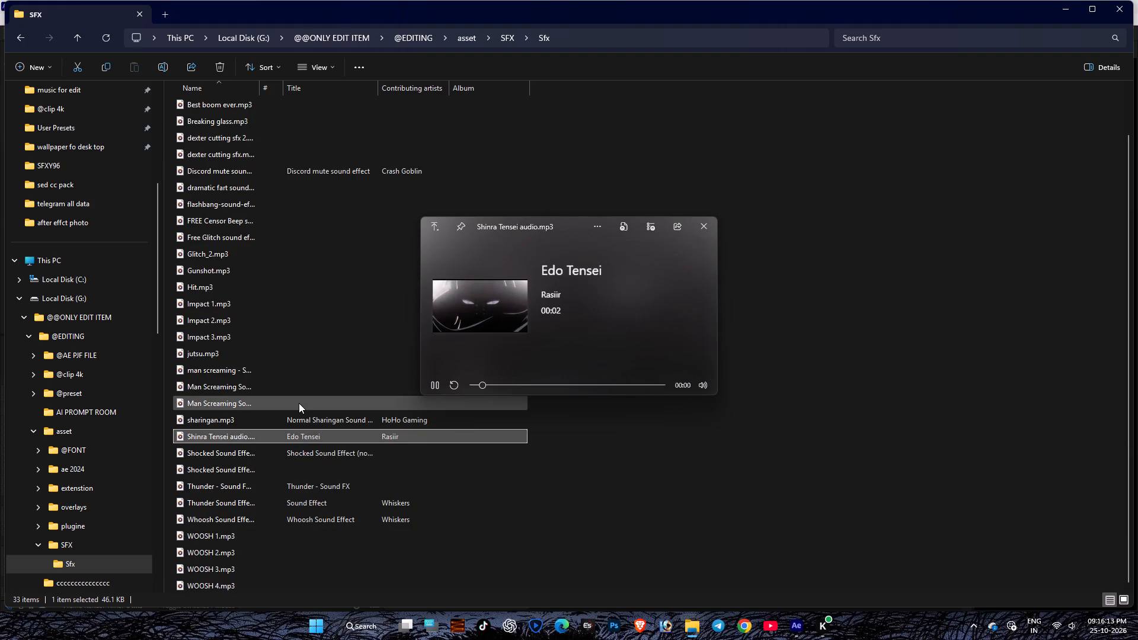
scroll(305, 406, up, 6)
click(293, 124)
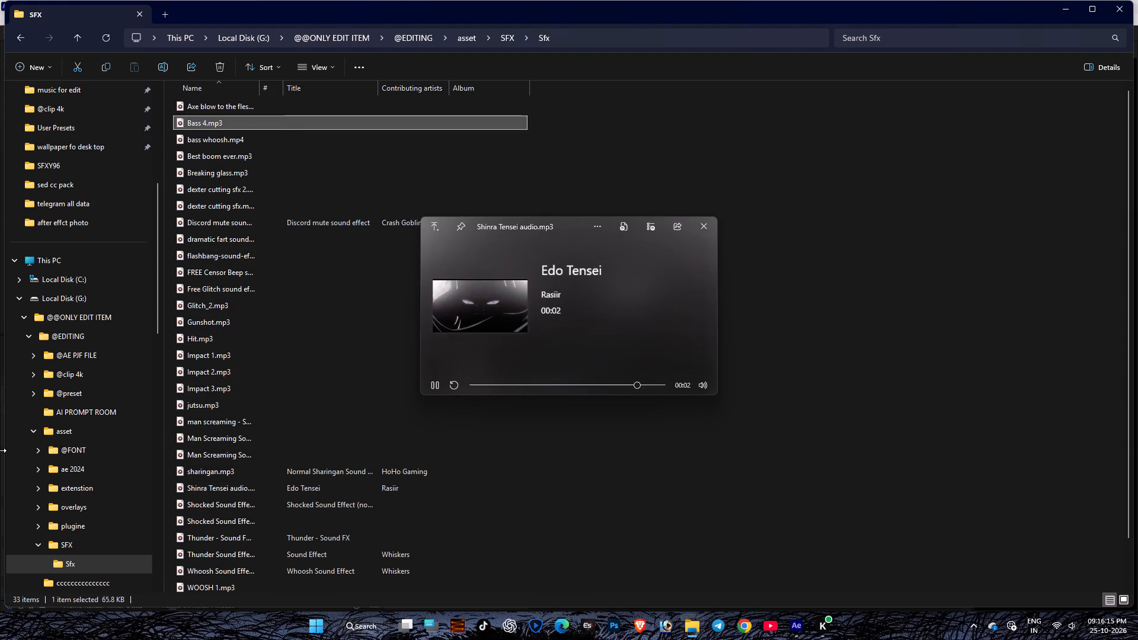
Audition the Axe blow, flashbang, Censor Beep, Free Glitch, Discord mute and both dexter cutting sounds in the Sfx folder.
click(219, 154)
click(214, 102)
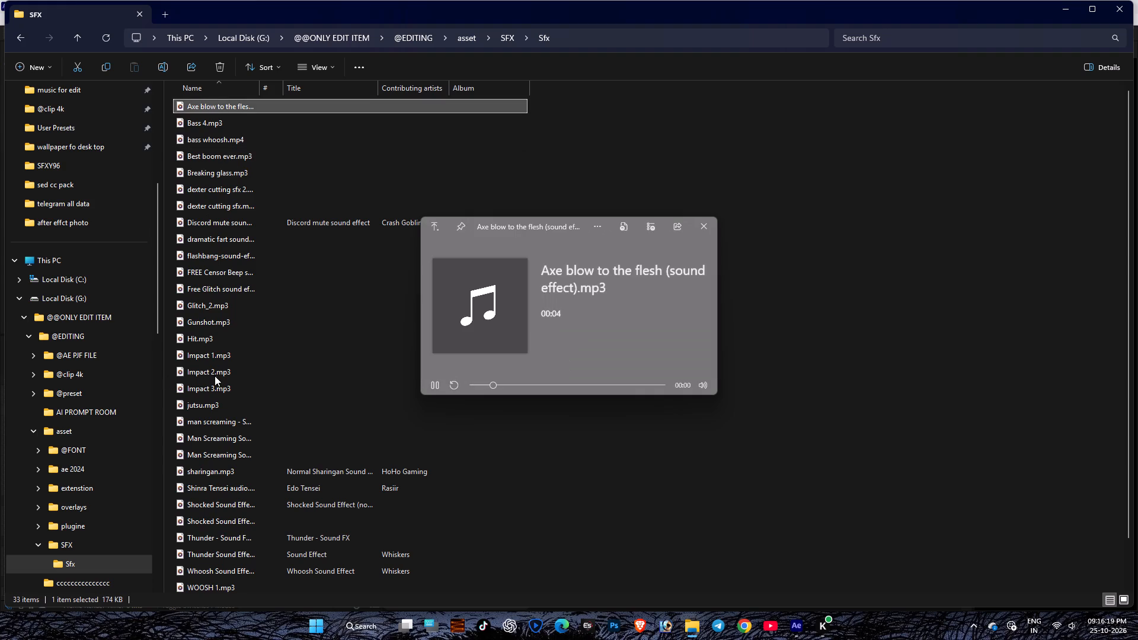
click(259, 255)
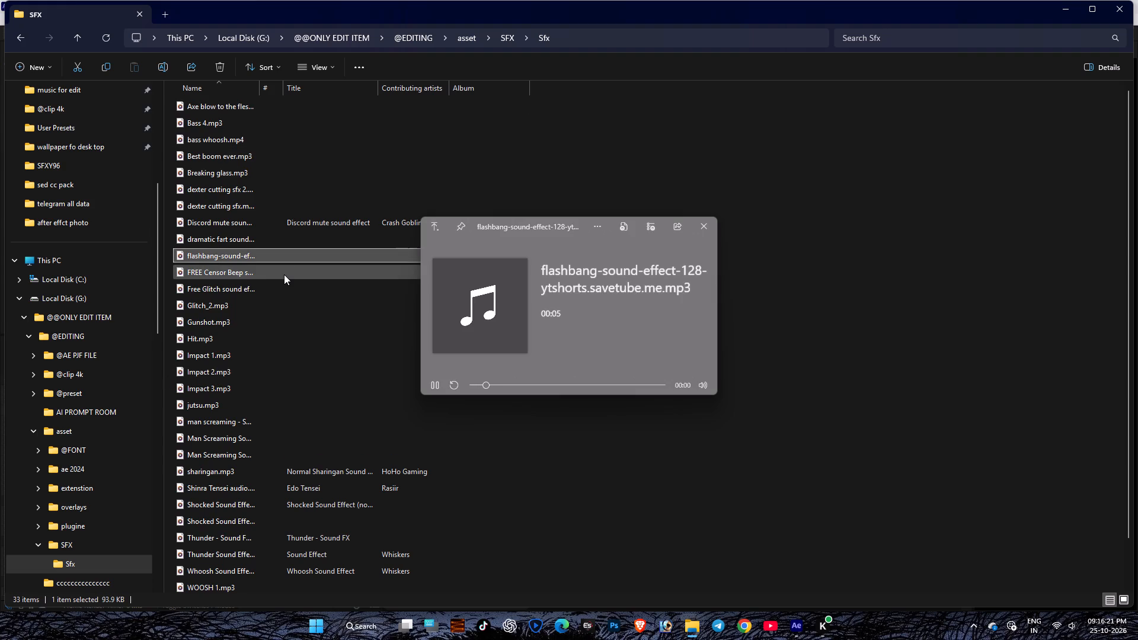
click(281, 271)
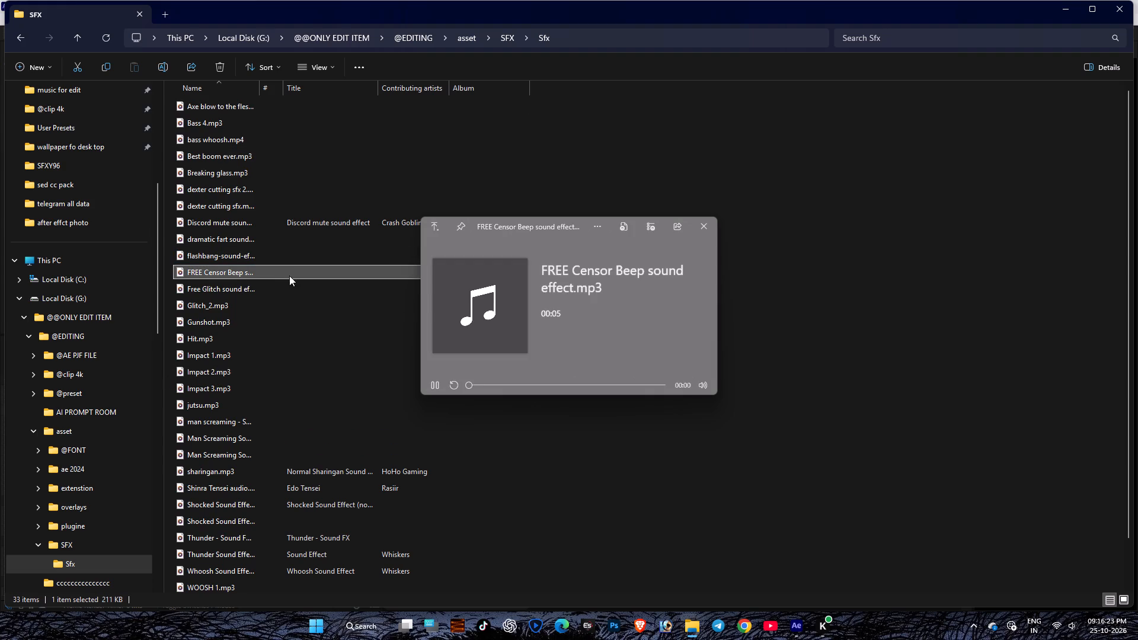
click(305, 286)
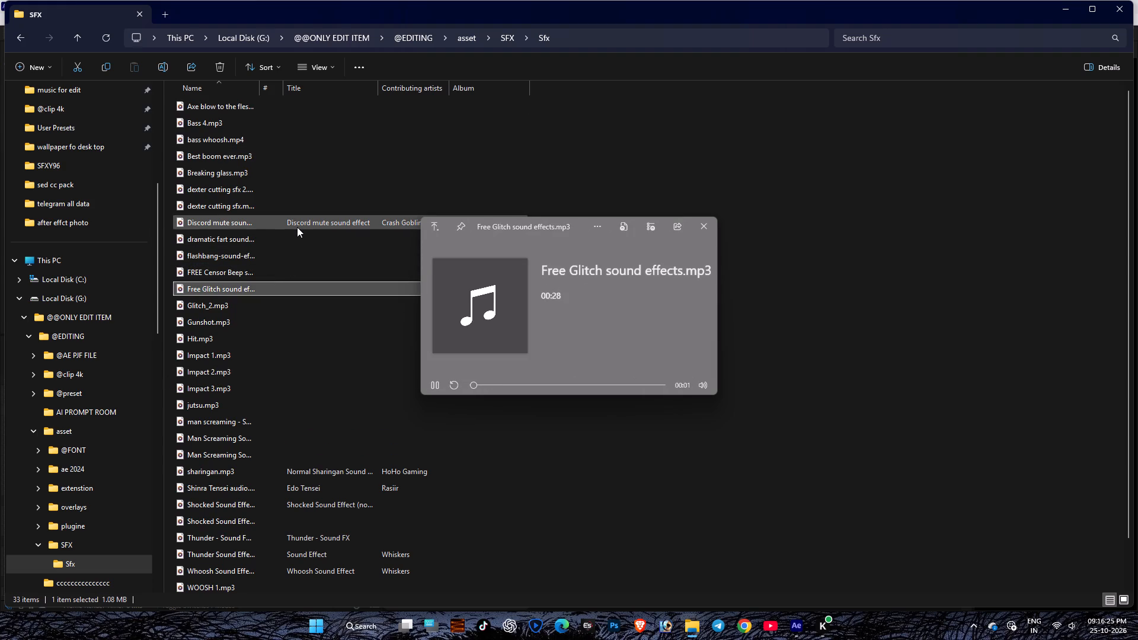
click(297, 227)
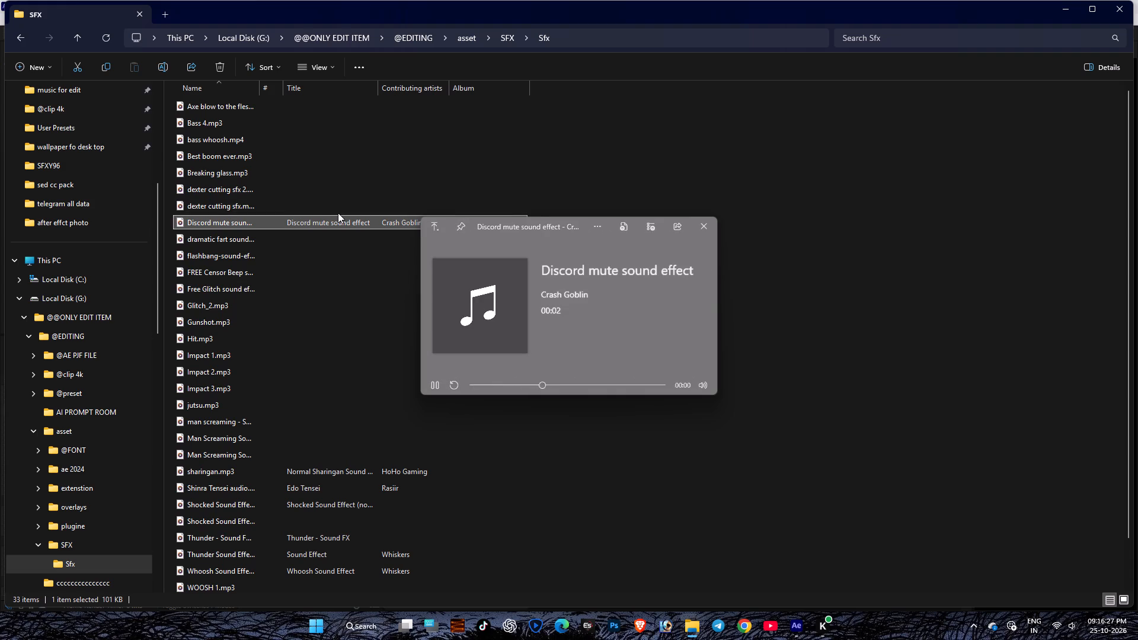
click(349, 210)
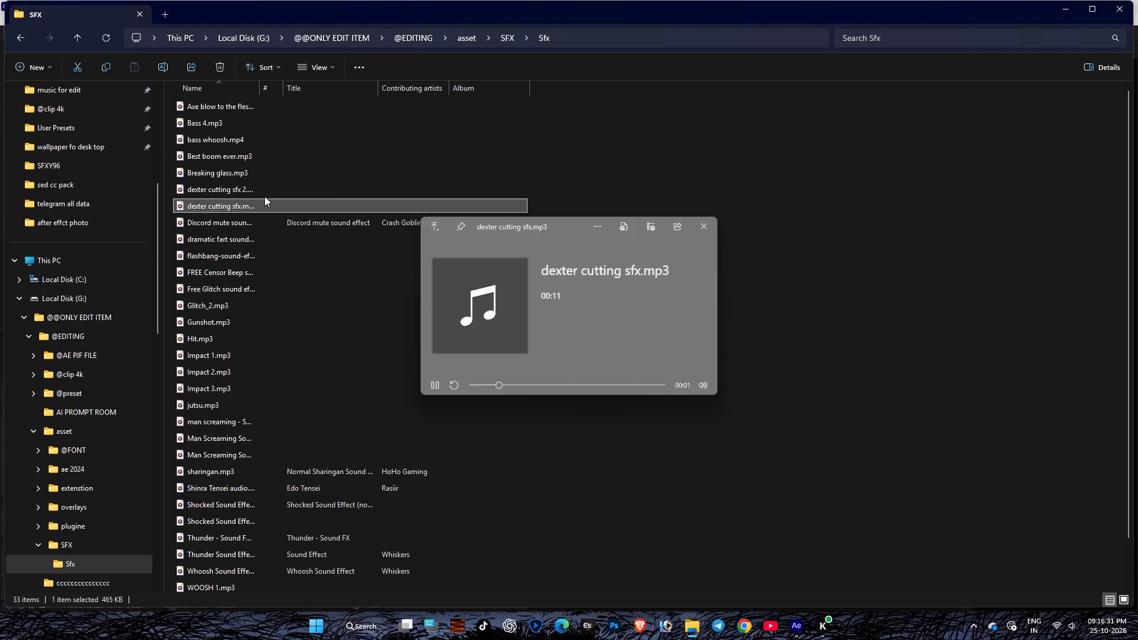
click(279, 195)
click(279, 174)
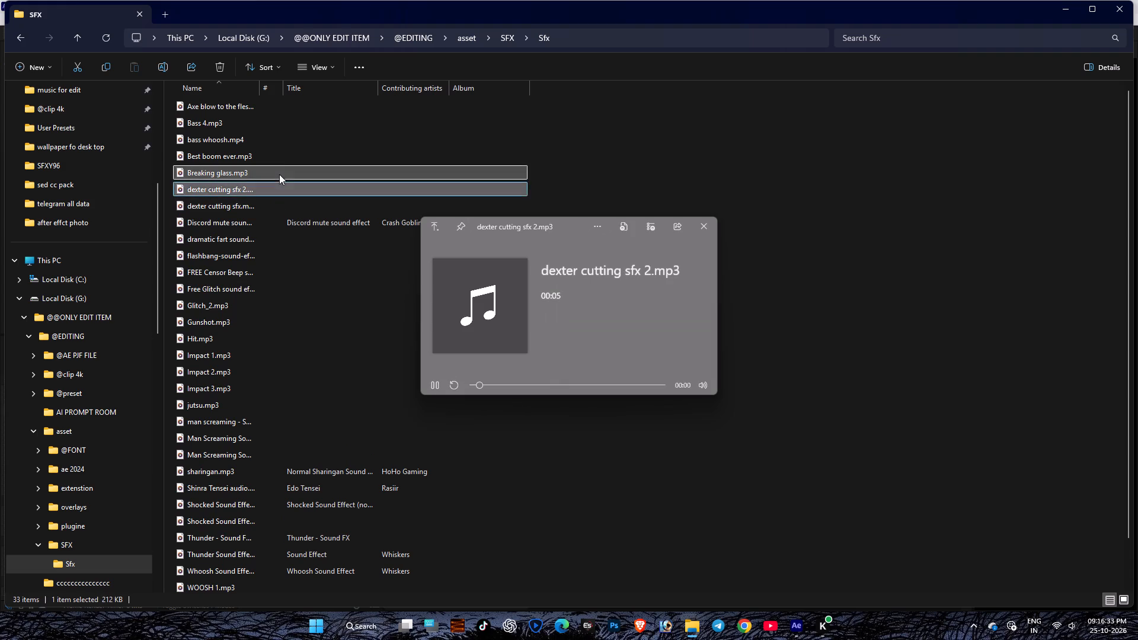
Audition the Free Glitch, Glitch_2 and Impact 3 sounds in the Sfx folder.
click(303, 290)
click(277, 311)
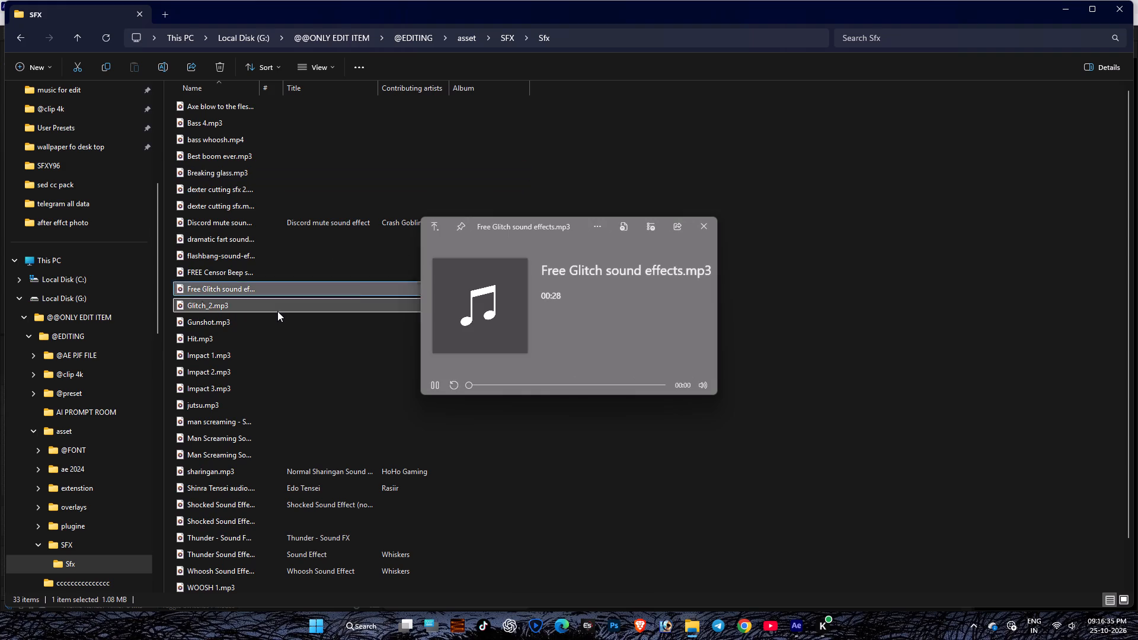
click(290, 351)
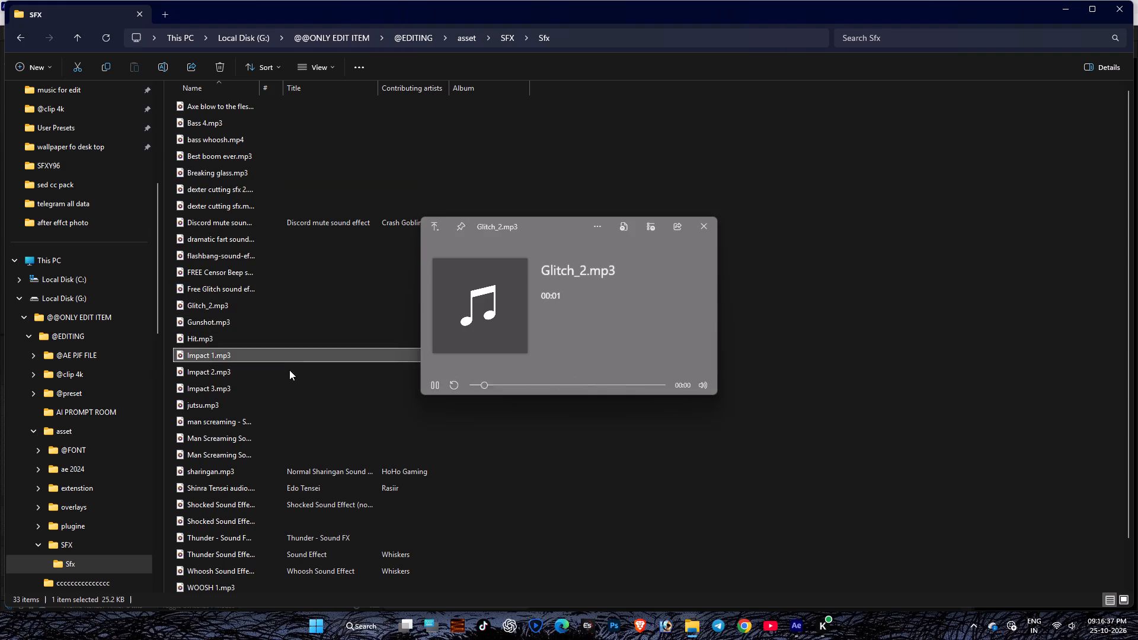
click(289, 393)
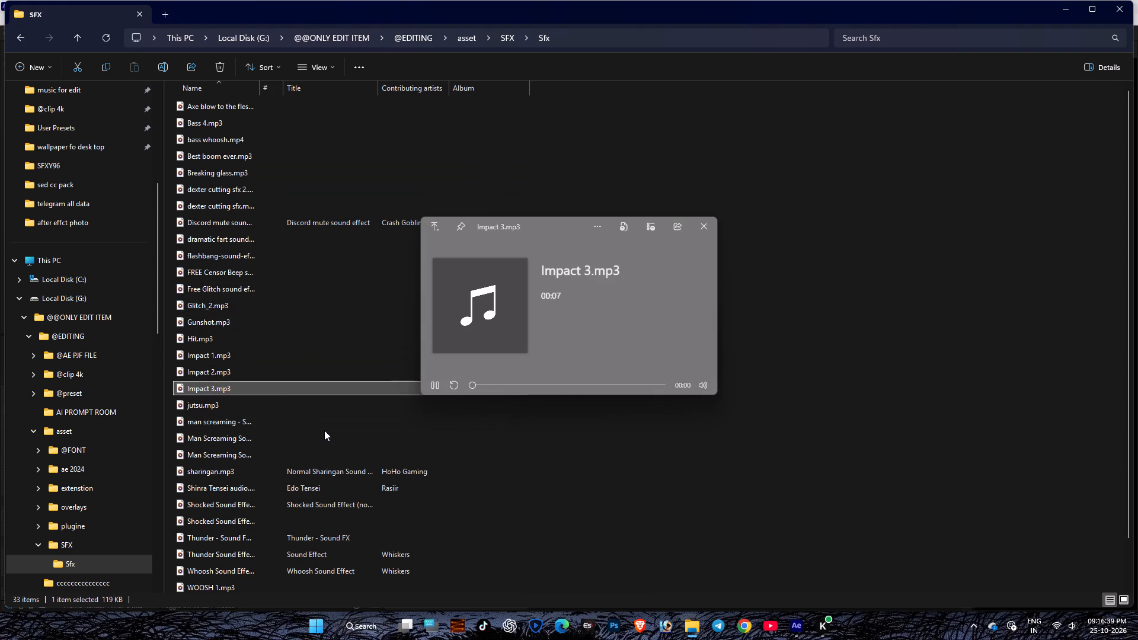
click(324, 430)
scroll(347, 325, down, 5)
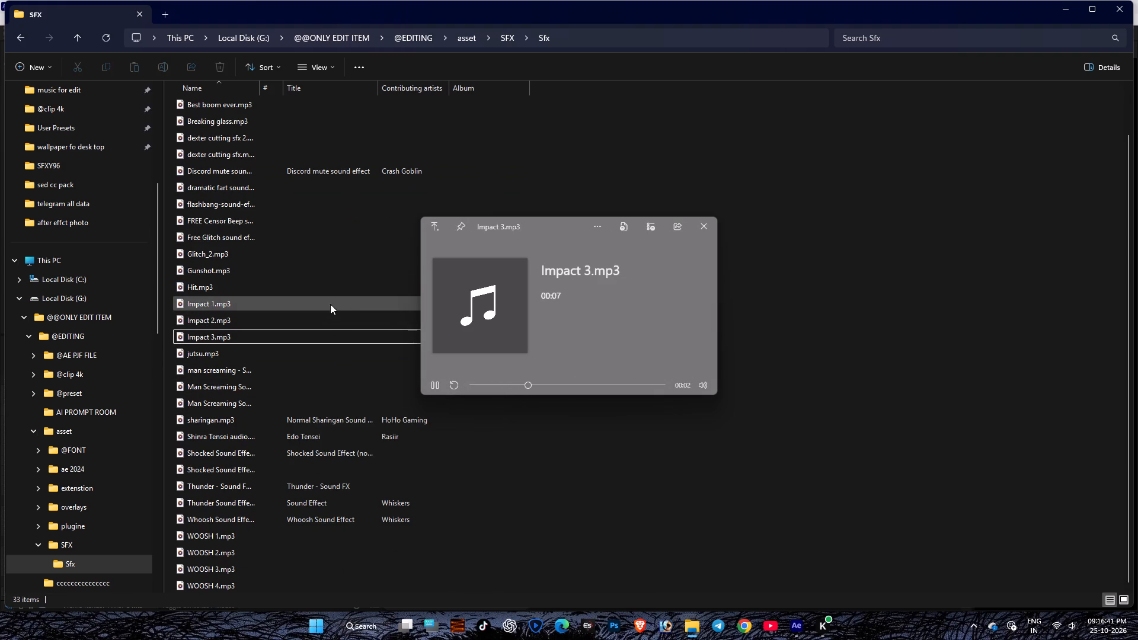
Return to Local Disk (G:), search it for "click", and select minecraft button click.mp3.
drag(1100, 321, 1067, 307)
drag(1100, 321, 1092, 315)
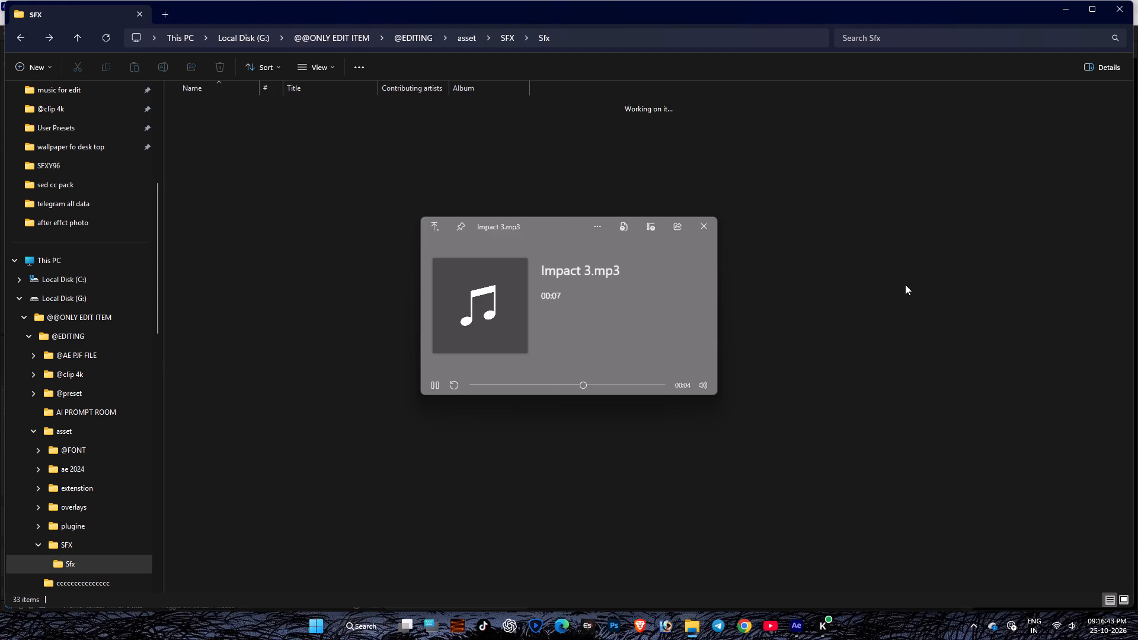
click(682, 251)
click(920, 346)
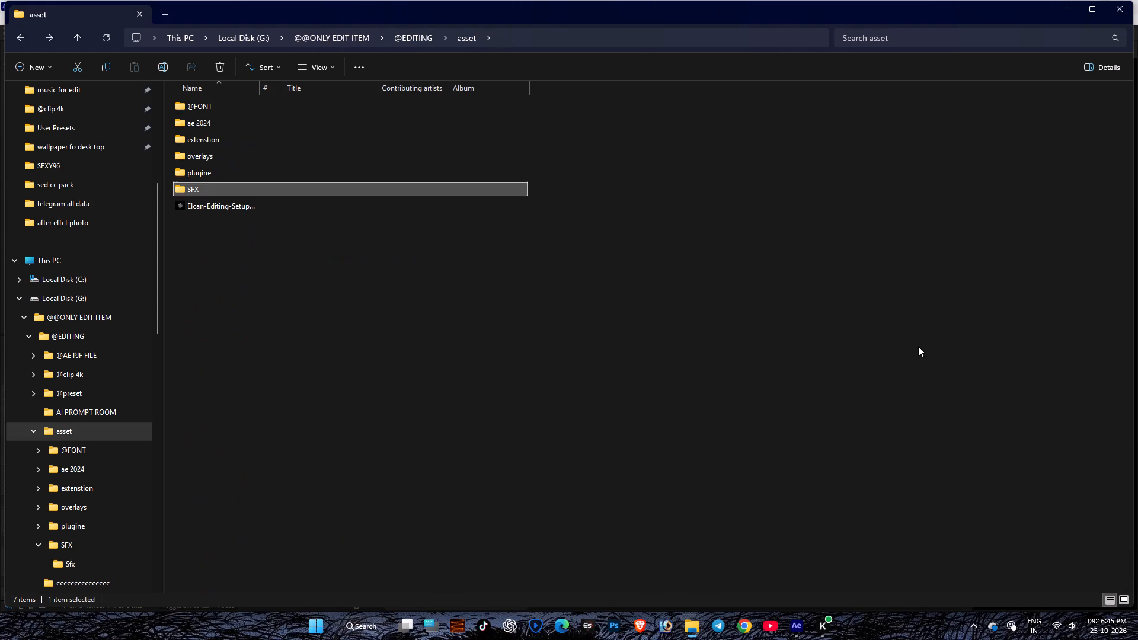
drag(890, 309, 897, 298)
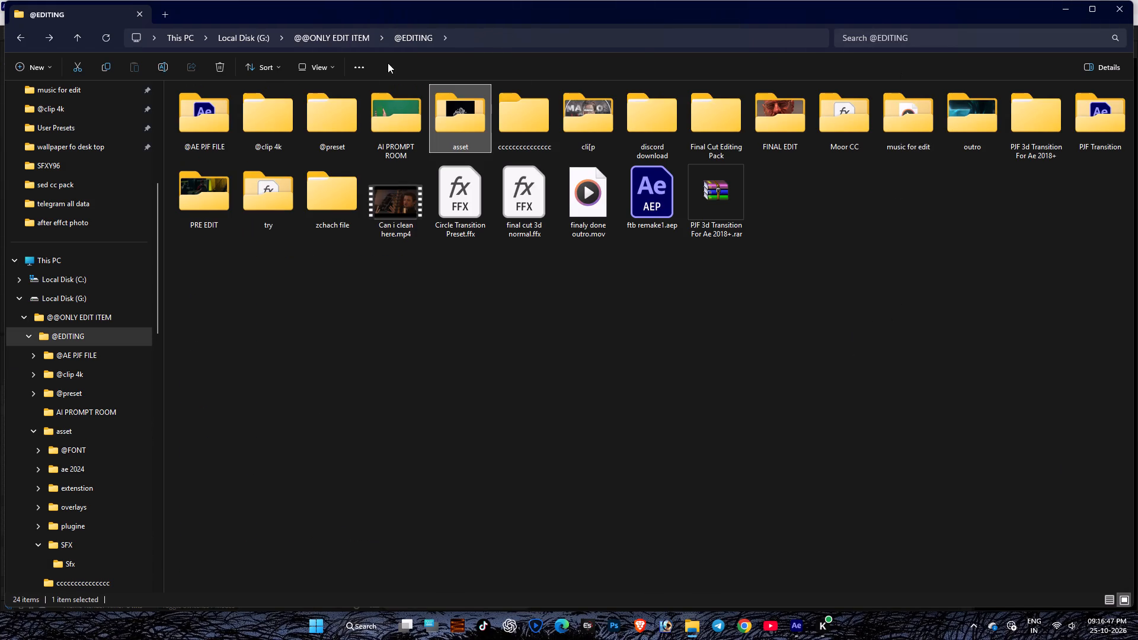
click(260, 36)
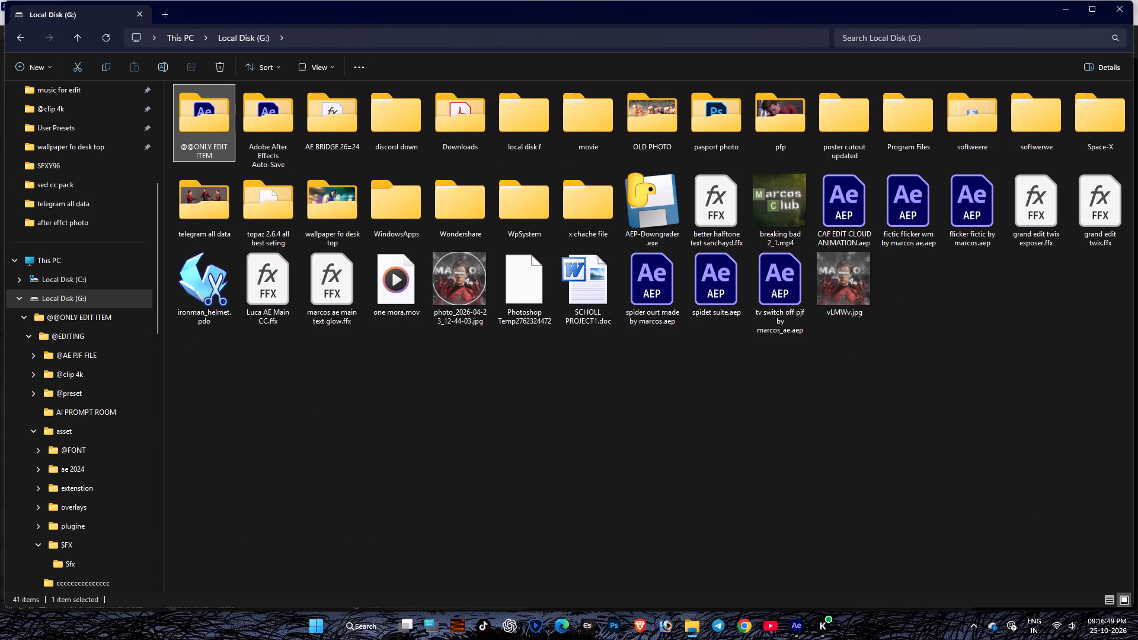
click(954, 32)
text(click)
key(Return)
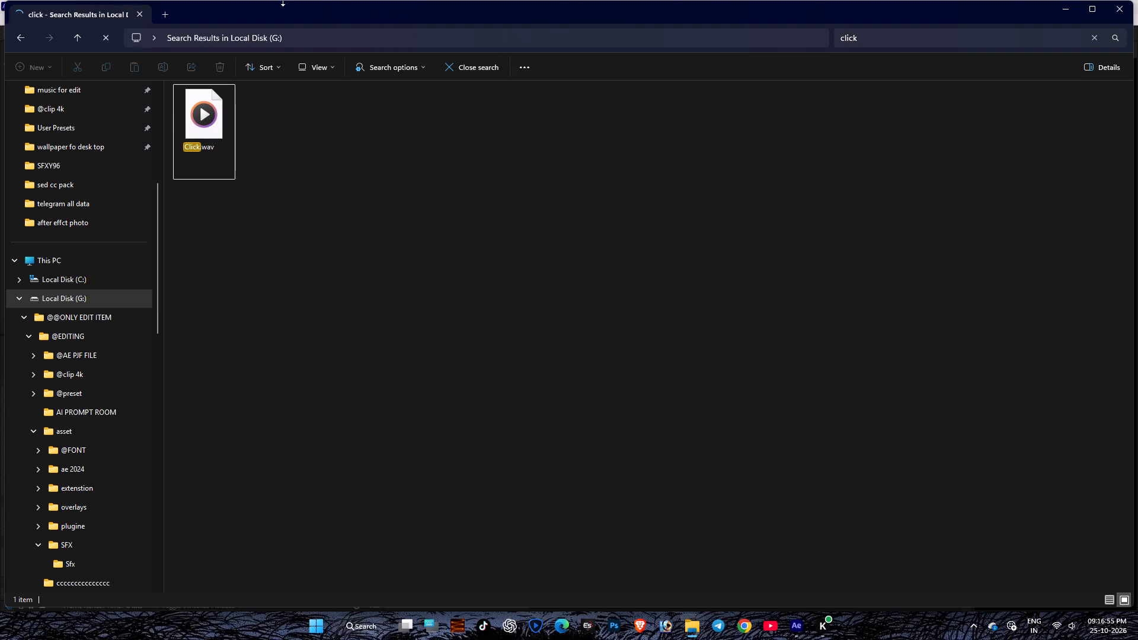
click(200, 139)
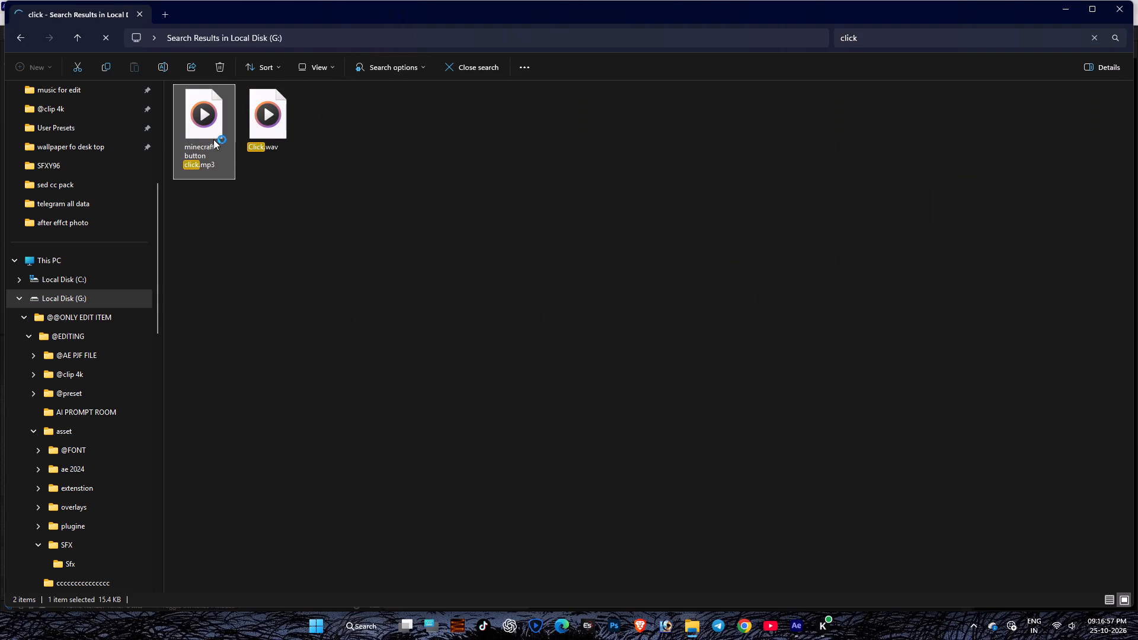
Audition minecraft button click.mp3, camera click.wav and riser click.wav, and preview the ._glitchy clicks 1, ._camera clicks and ._riser click files.
key(space)
click(311, 126)
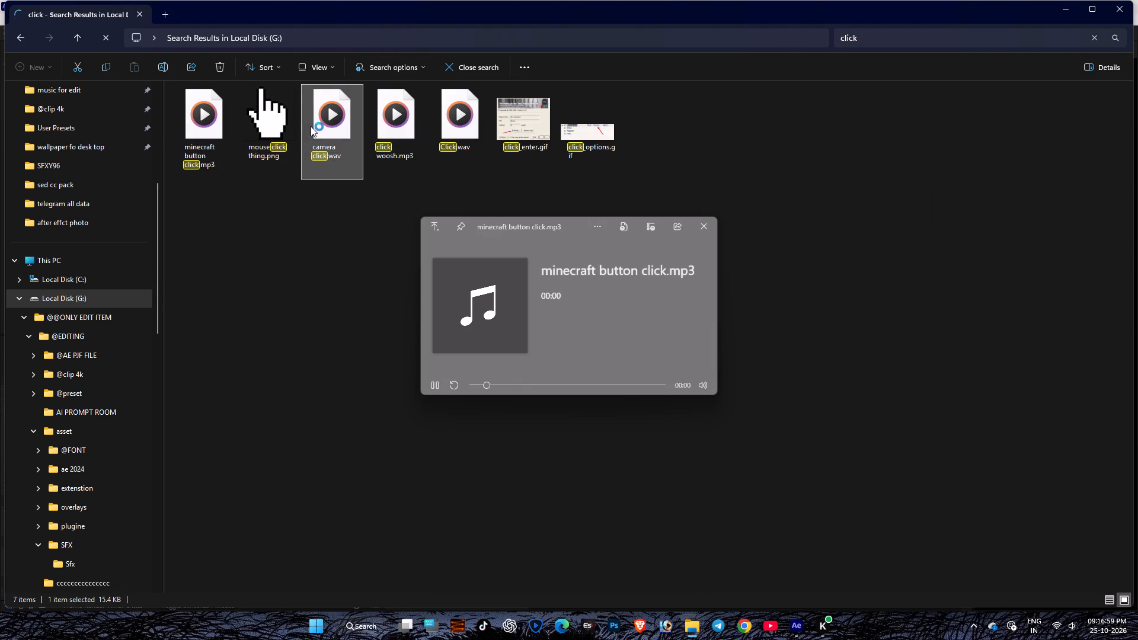
click(463, 121)
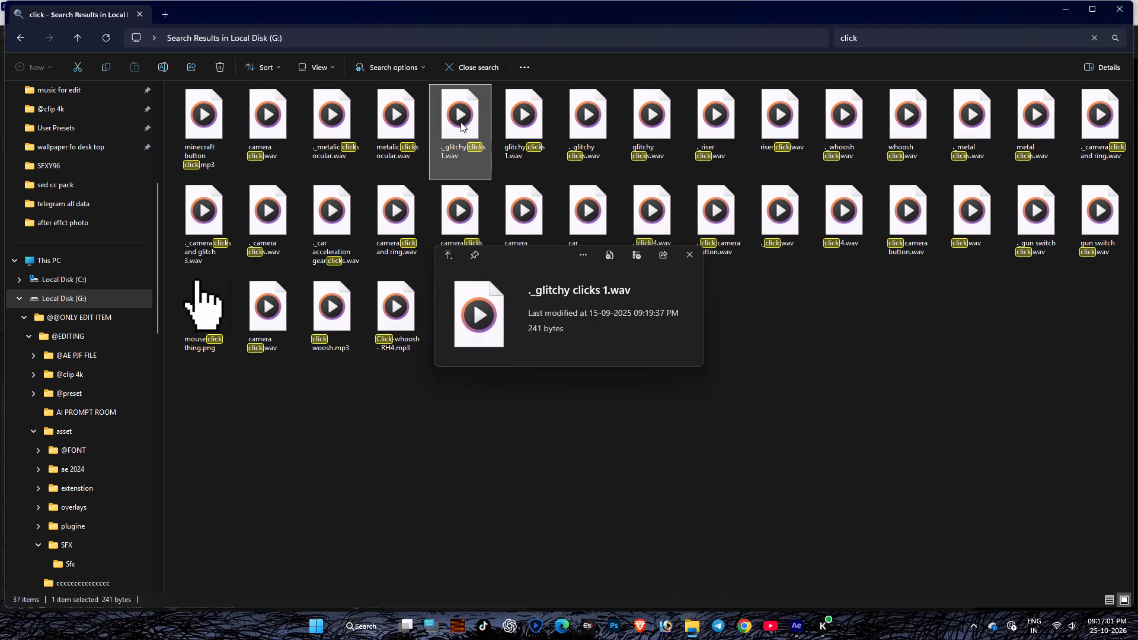
click(279, 201)
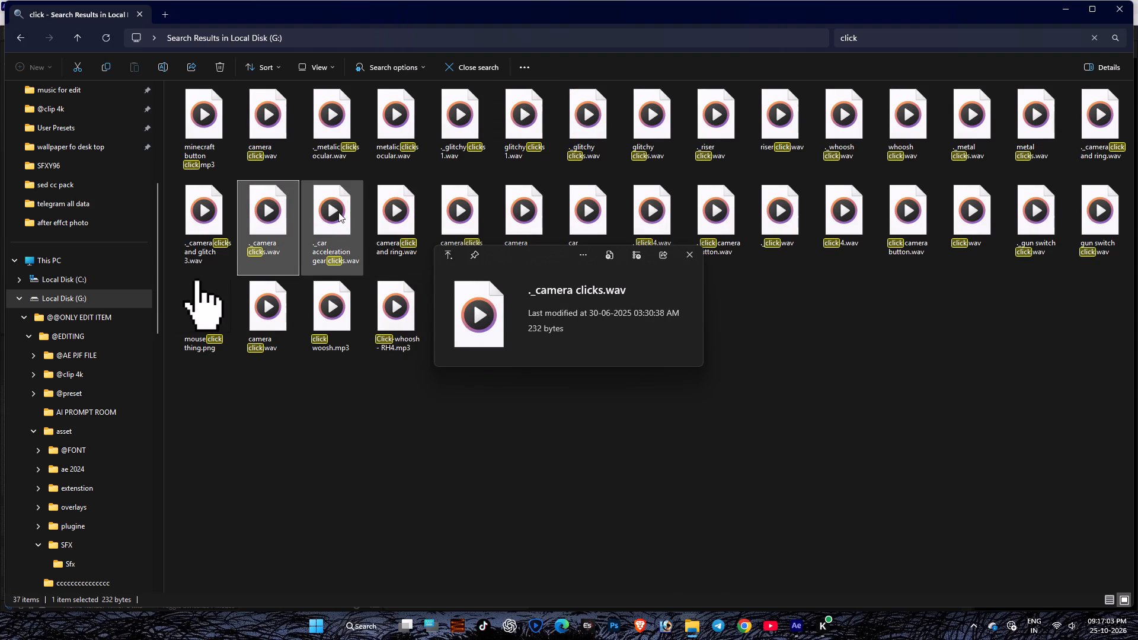
click(276, 299)
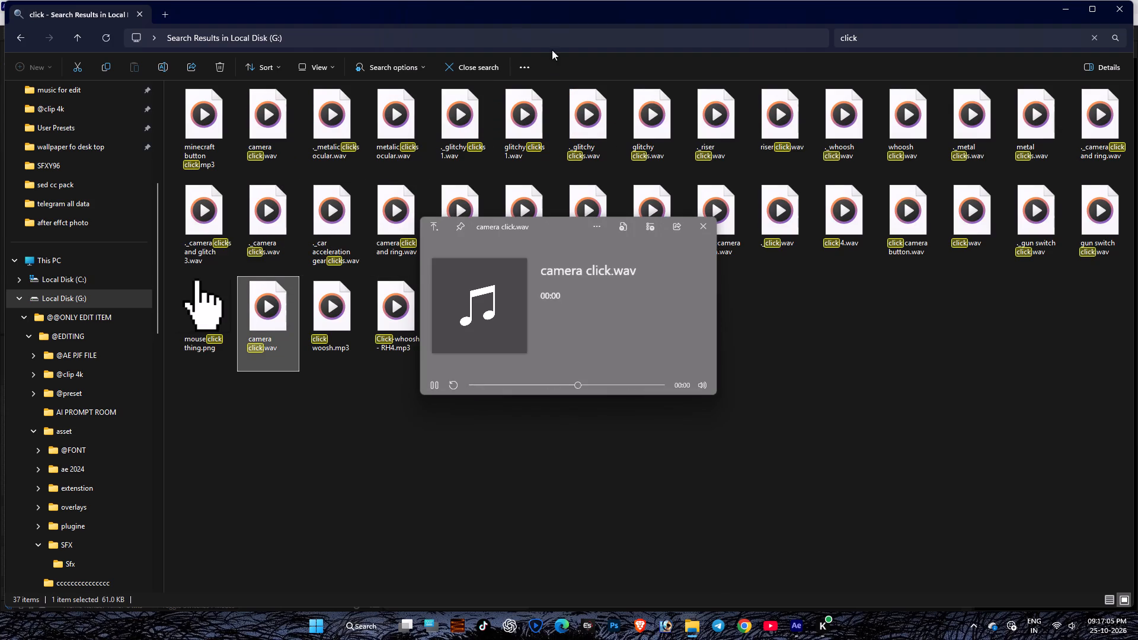
click(776, 158)
scroll(706, 102, up, 1)
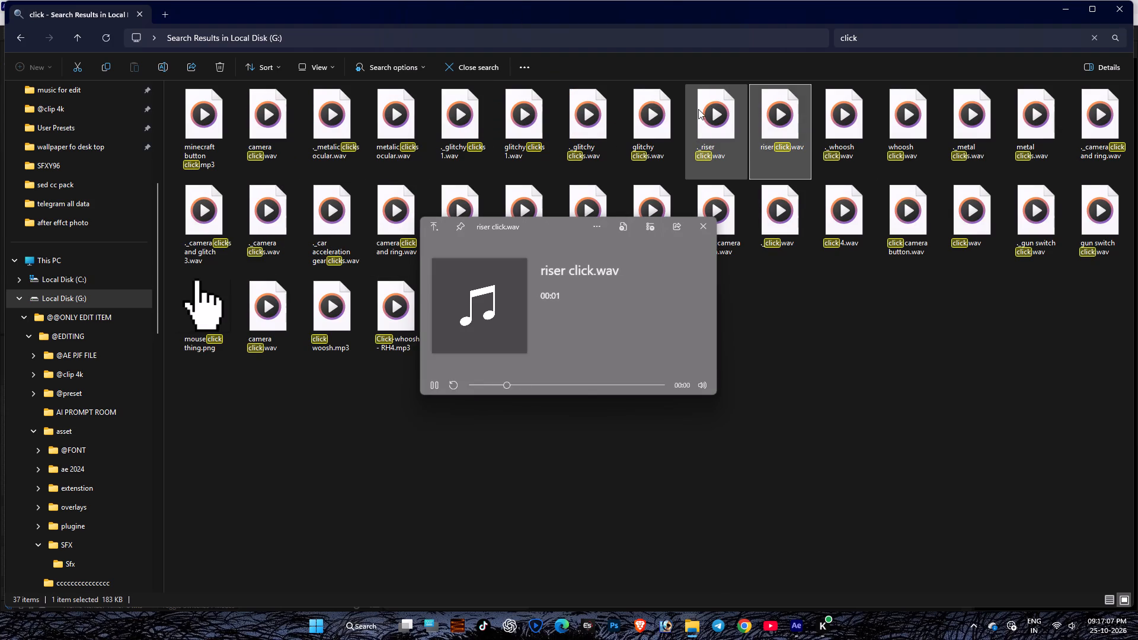
click(698, 109)
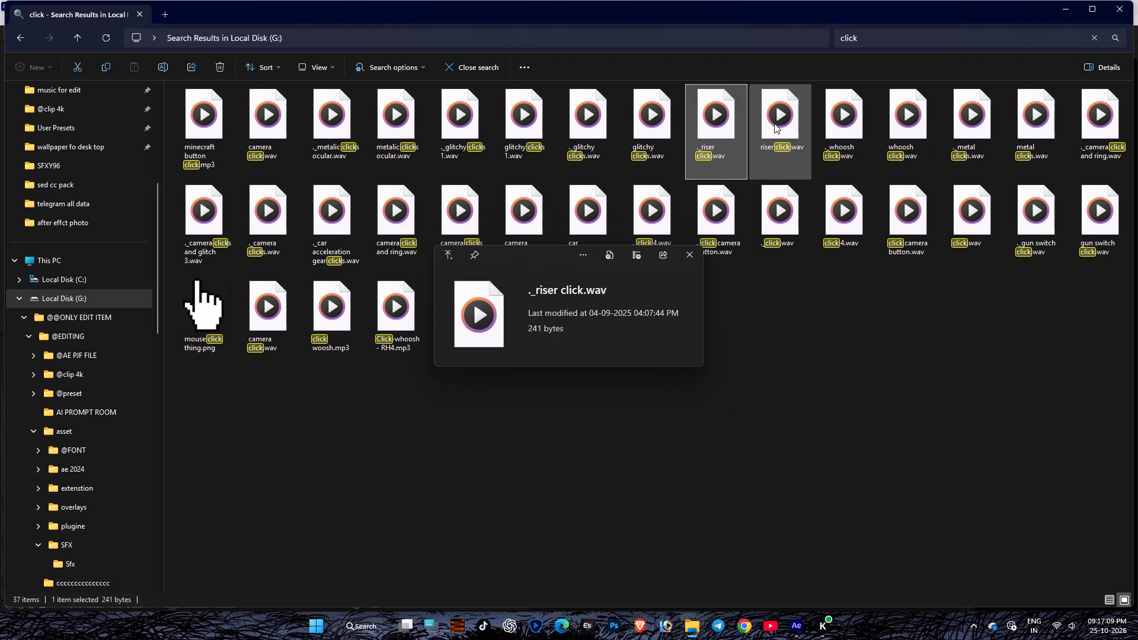
click(774, 123)
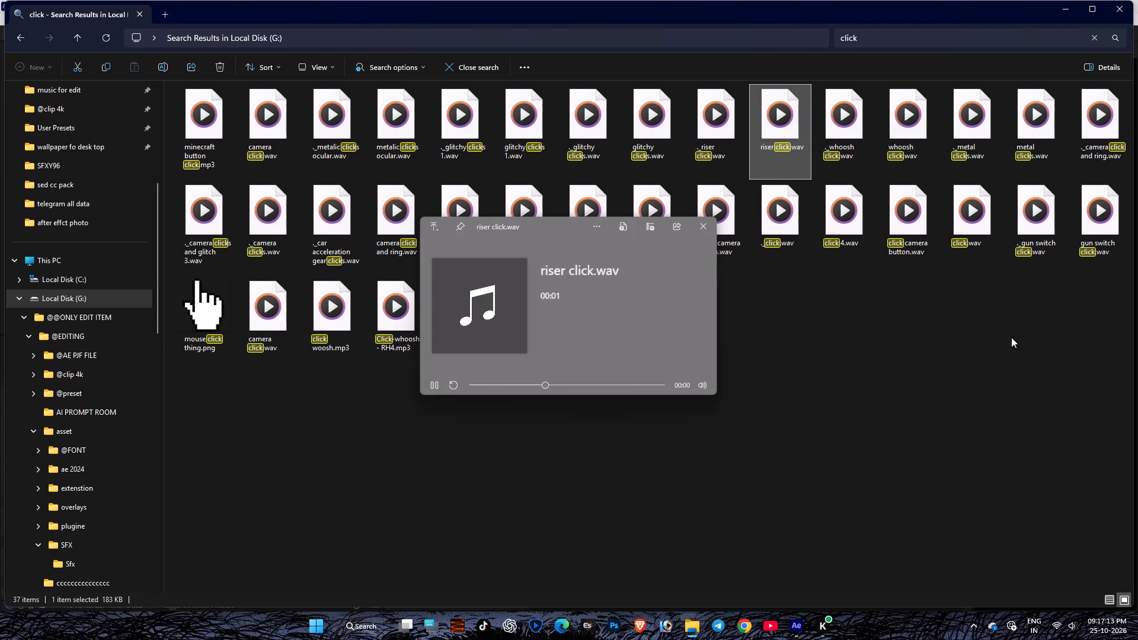
Audition click 4.wav, click.wav, metal clicks.wav and camera click and ring.wav, checking the "._" click files between them, and replay click 4.wav.
click(860, 236)
click(999, 199)
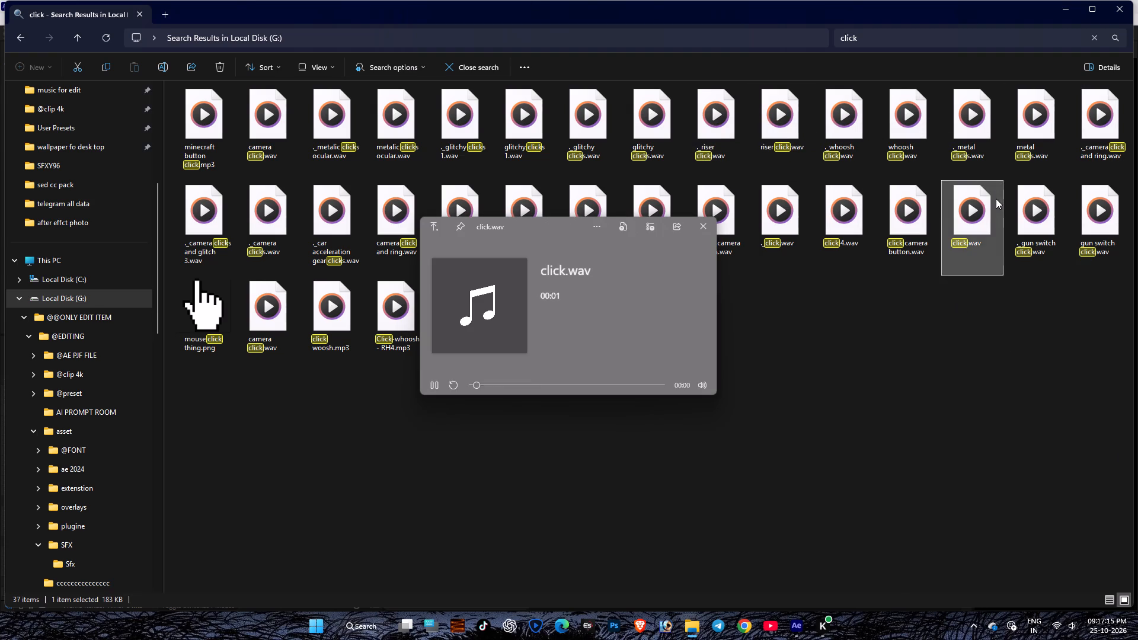
click(1007, 119)
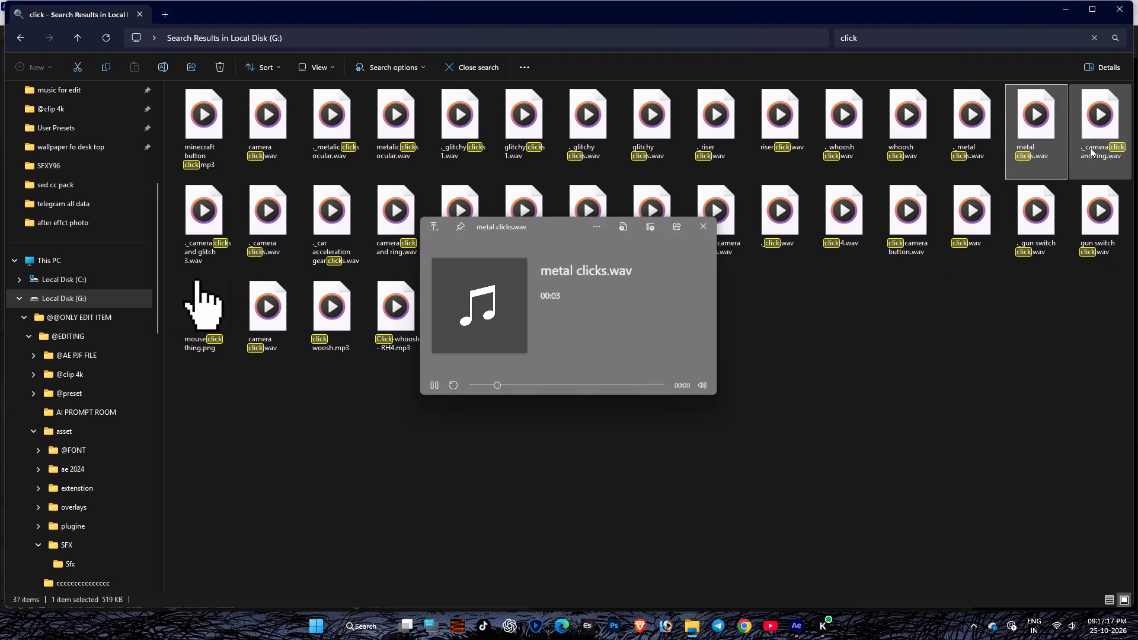
click(1056, 201)
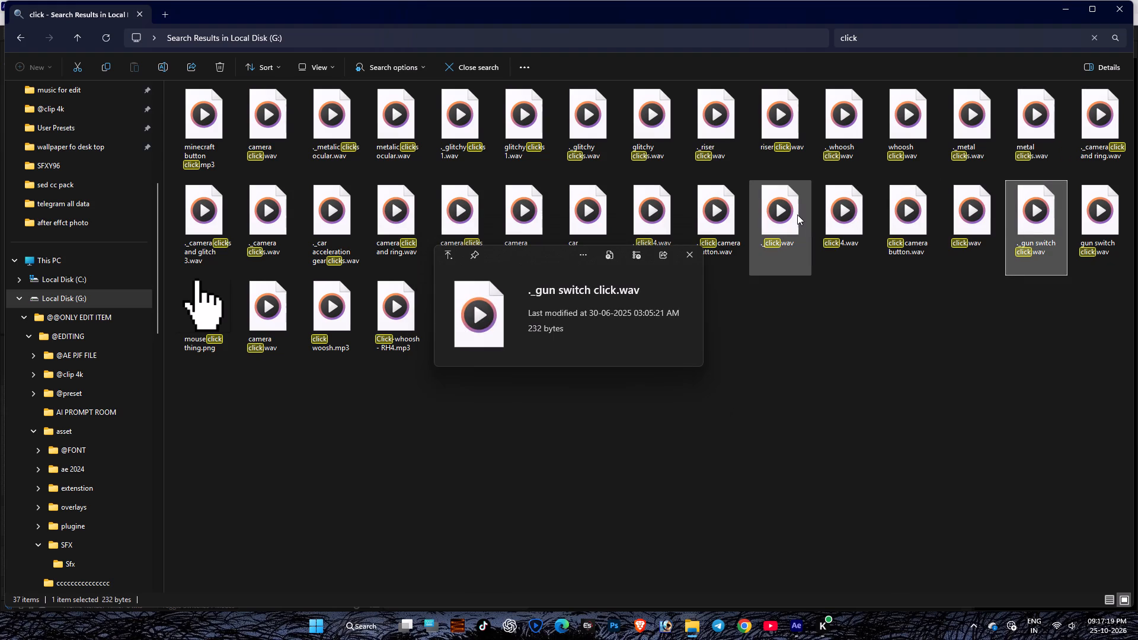
click(794, 215)
click(723, 199)
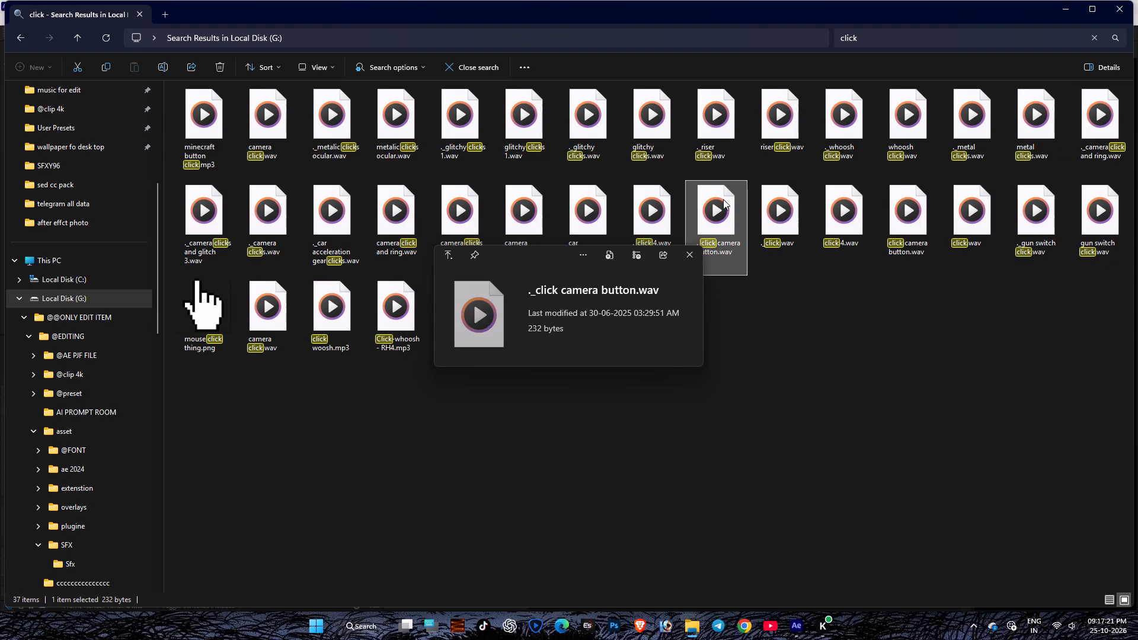
click(629, 216)
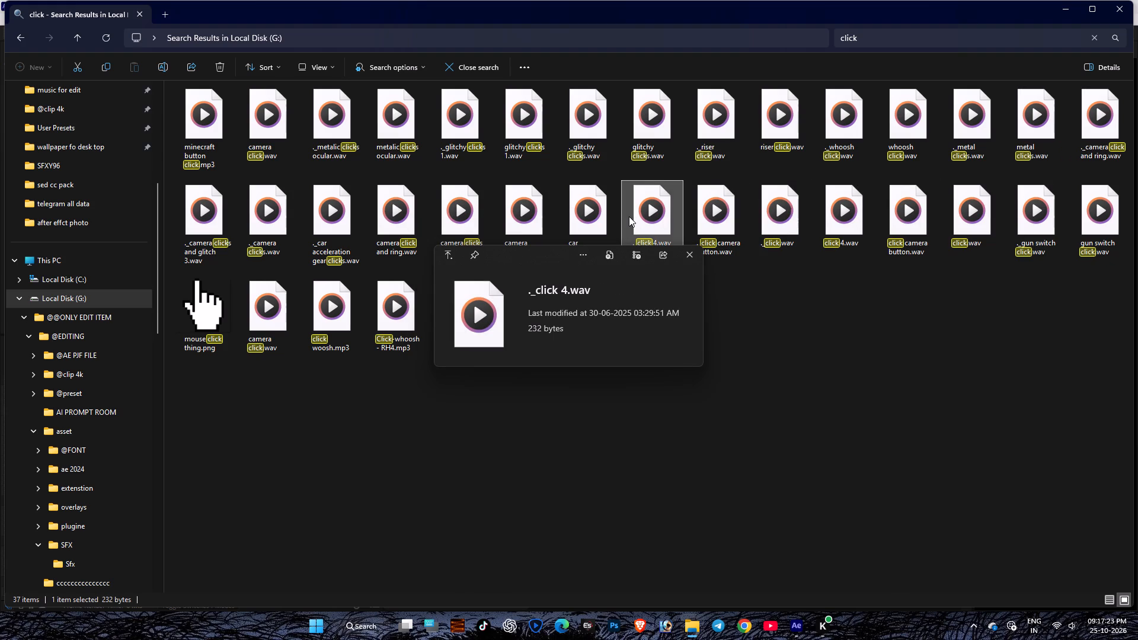
click(611, 215)
click(406, 199)
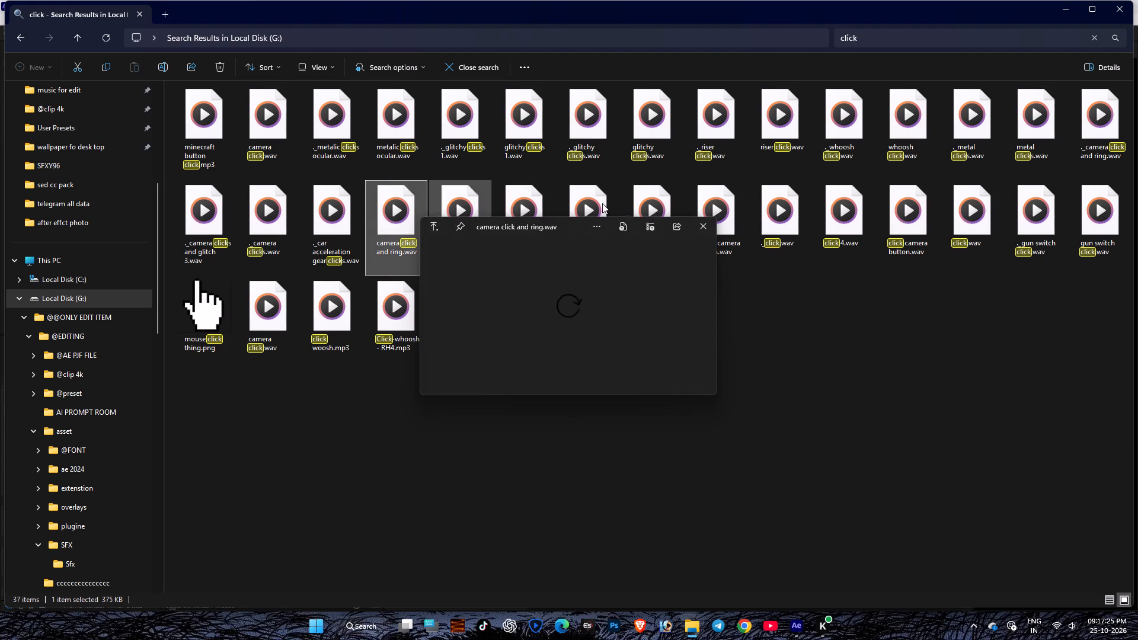
click(827, 226)
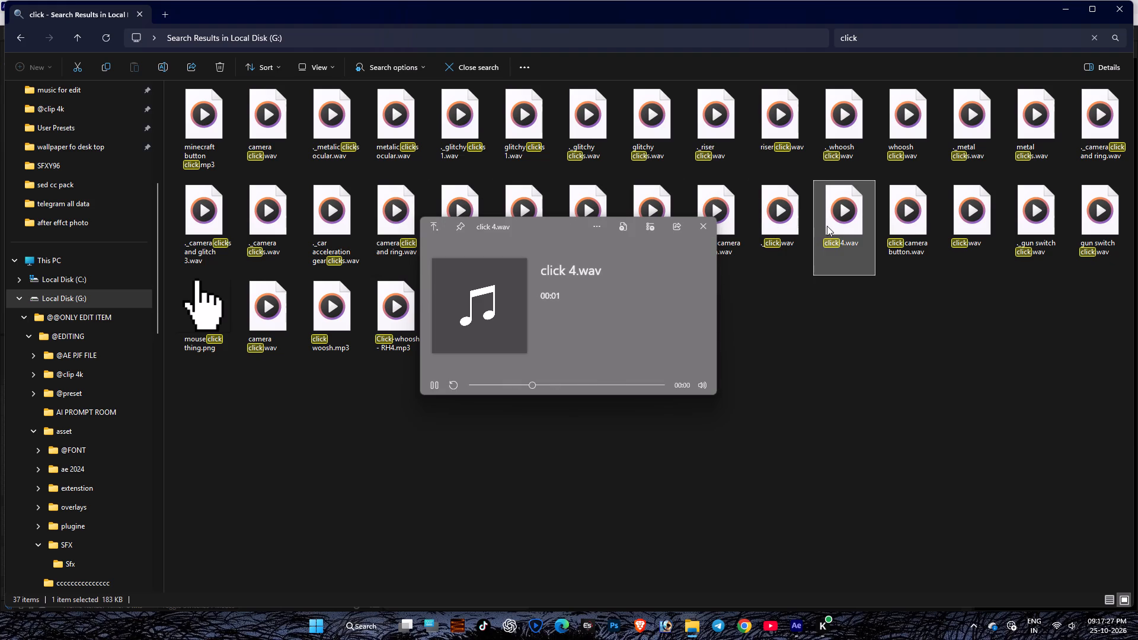
Audition Click-whoosh - RH4.mp3, click woosh.mp3, camera click.wav and gun switch click.wav among the search results.
click(780, 212)
click(363, 289)
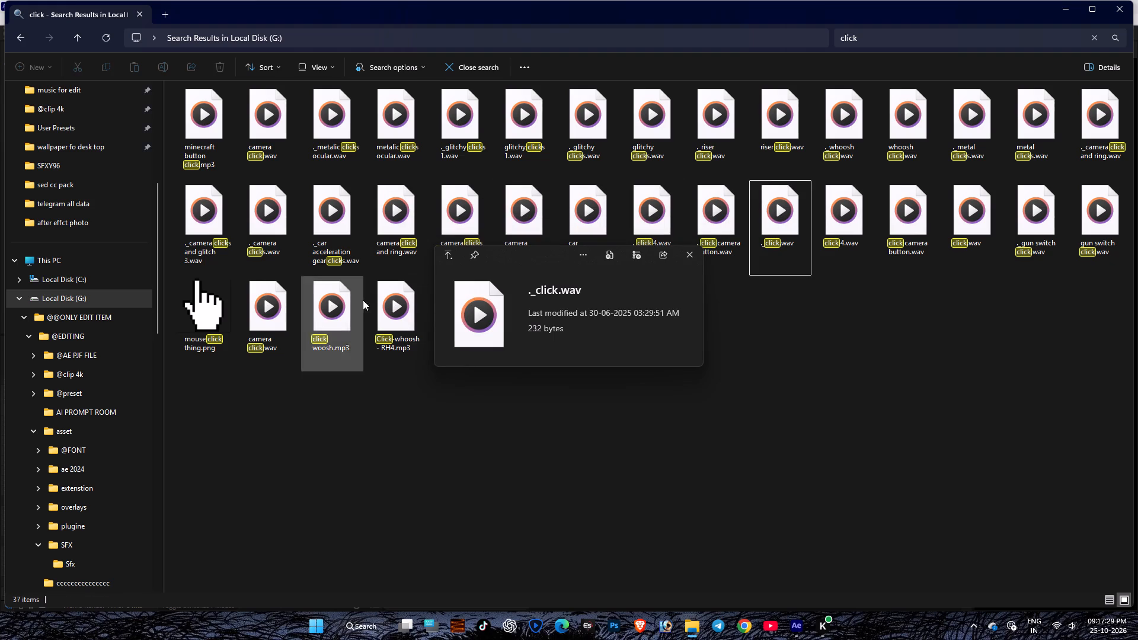
click(373, 310)
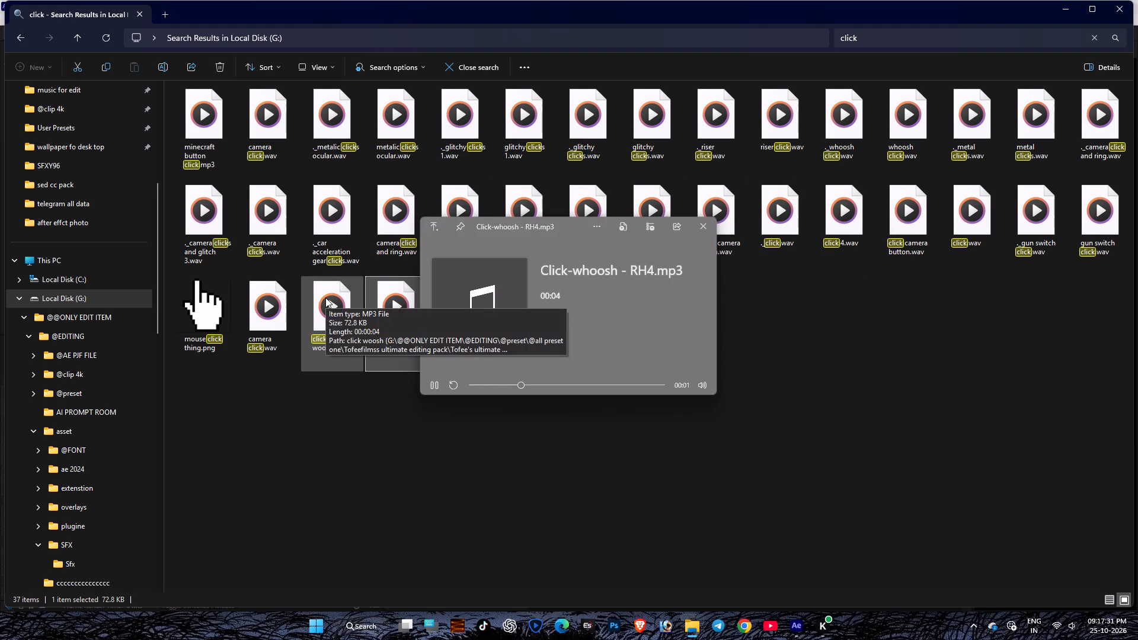
click(325, 297)
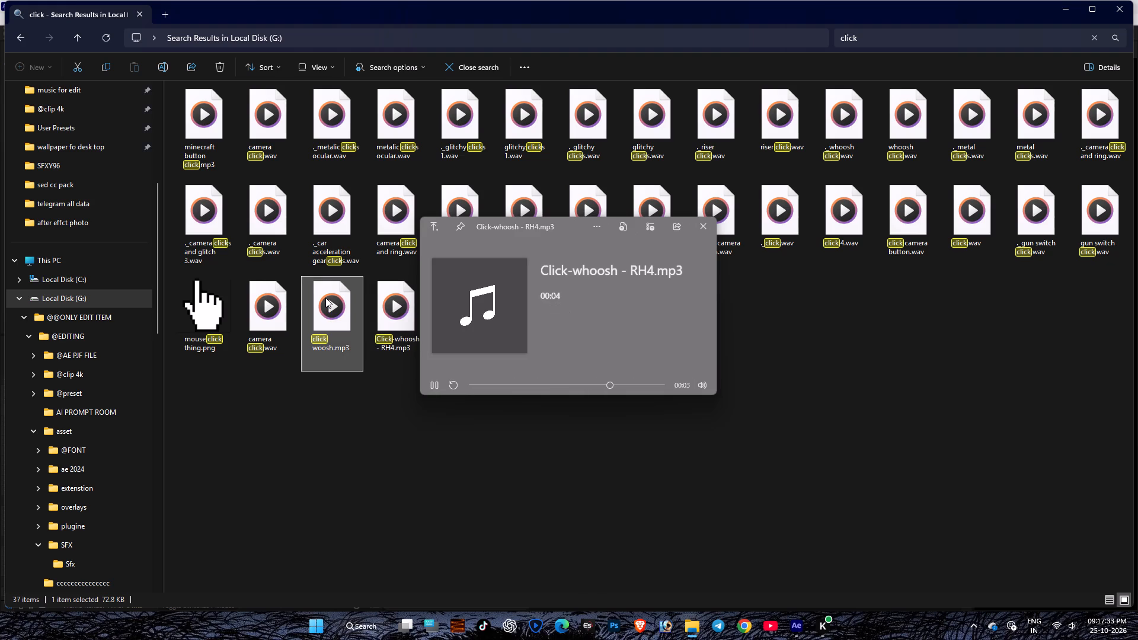
click(277, 306)
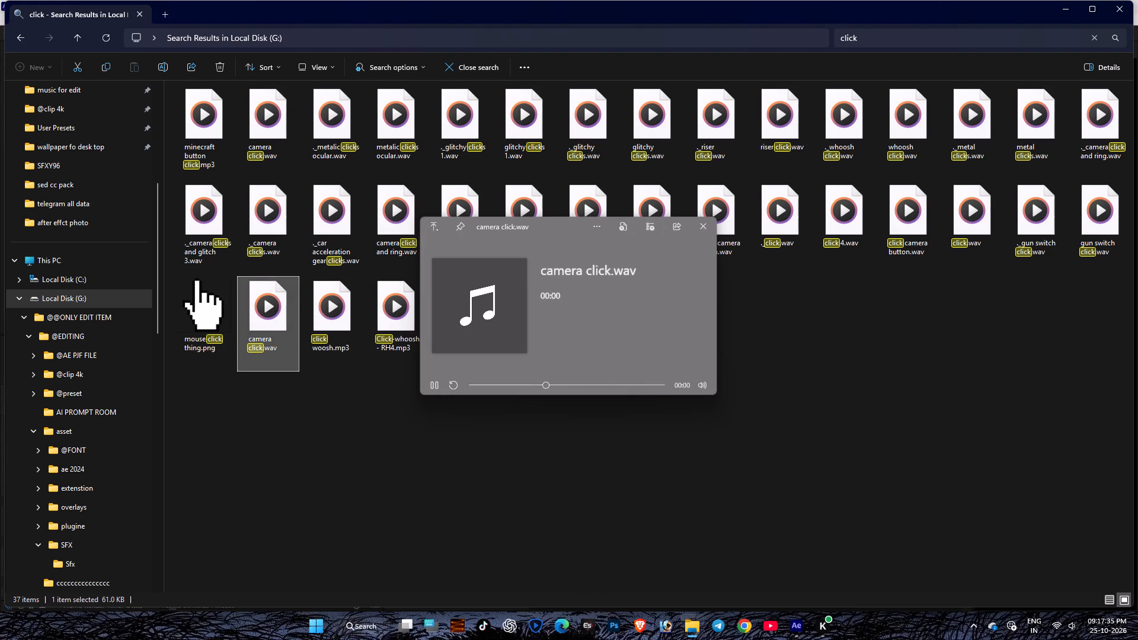
click(1072, 160)
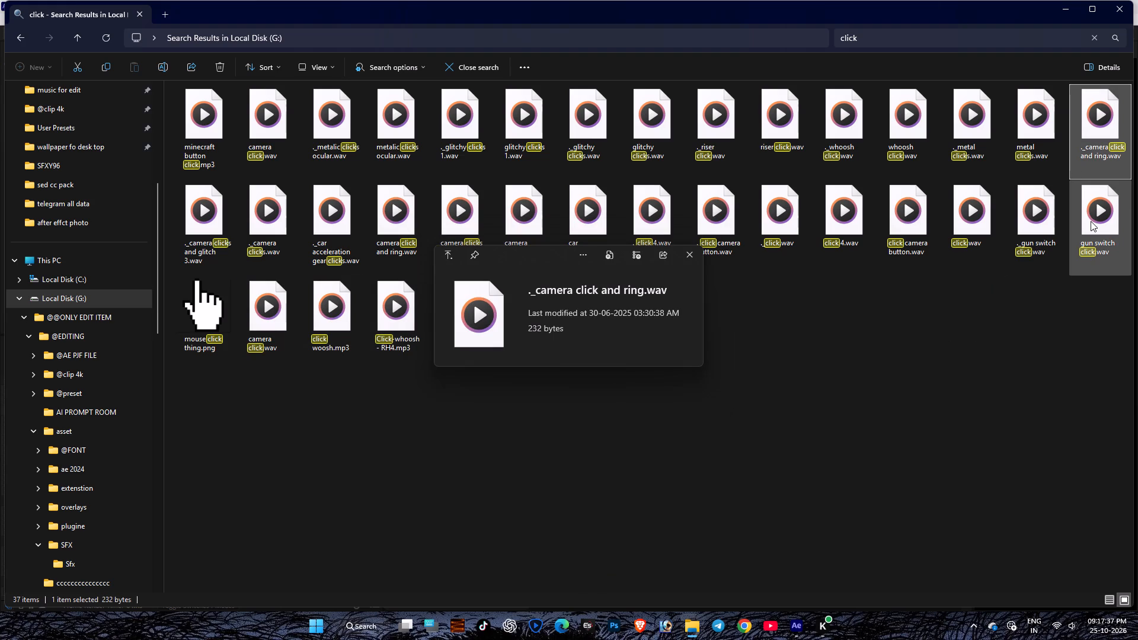
click(1091, 221)
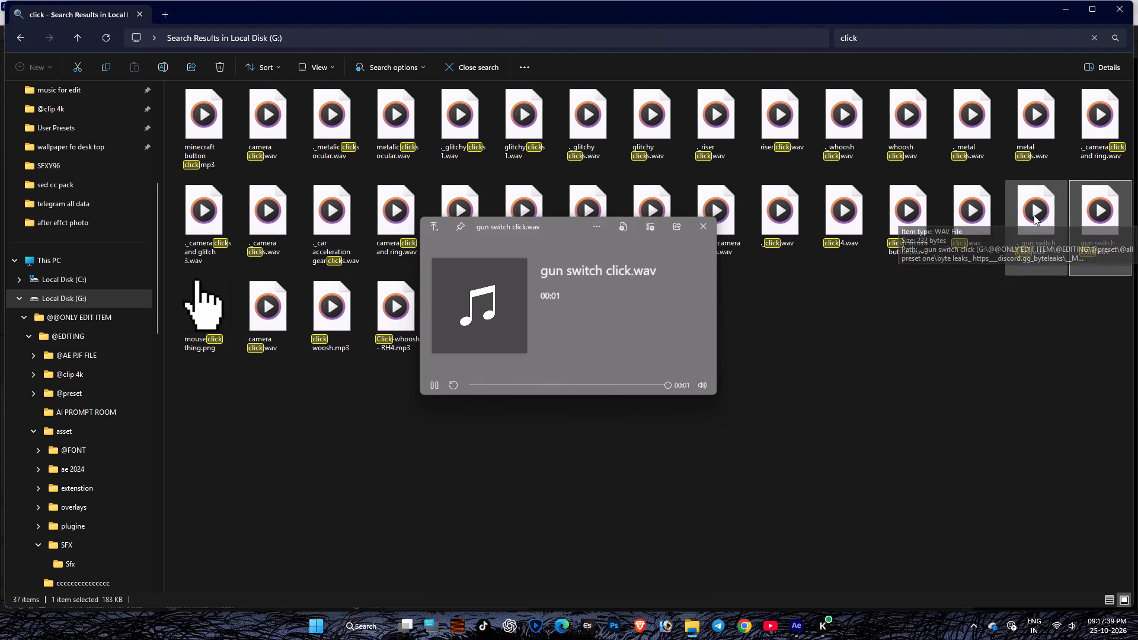
Audition click.wav, click camera button, whoosh click, glitchy clicks 1 and metalic clicks ocular, and replay camera click and minecraft button click.
click(1034, 215)
click(972, 212)
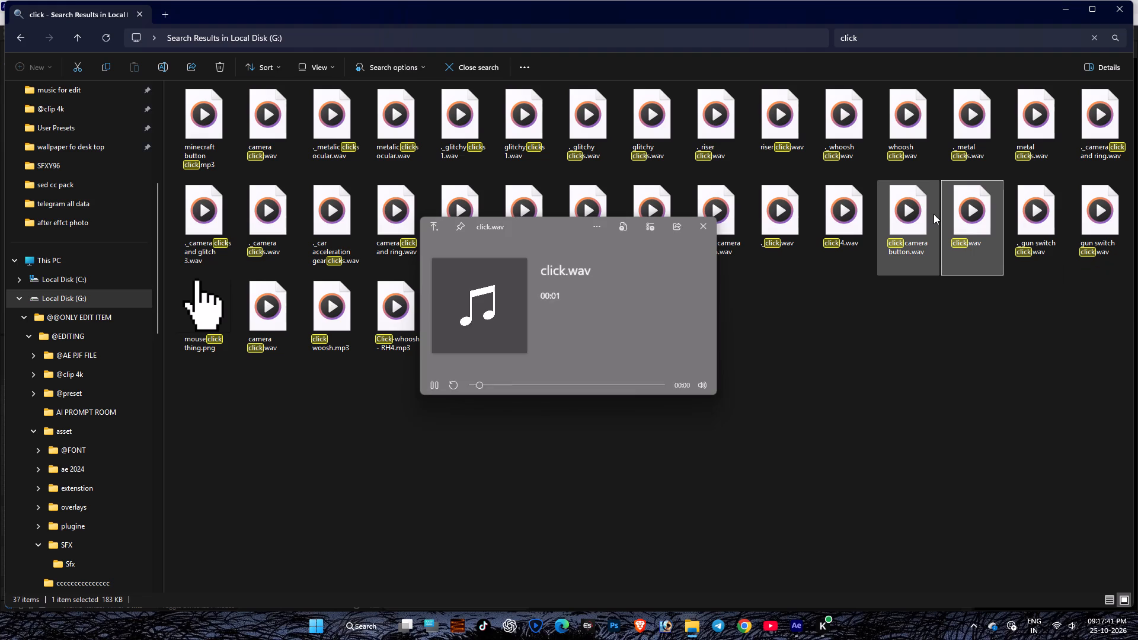
click(928, 214)
click(902, 124)
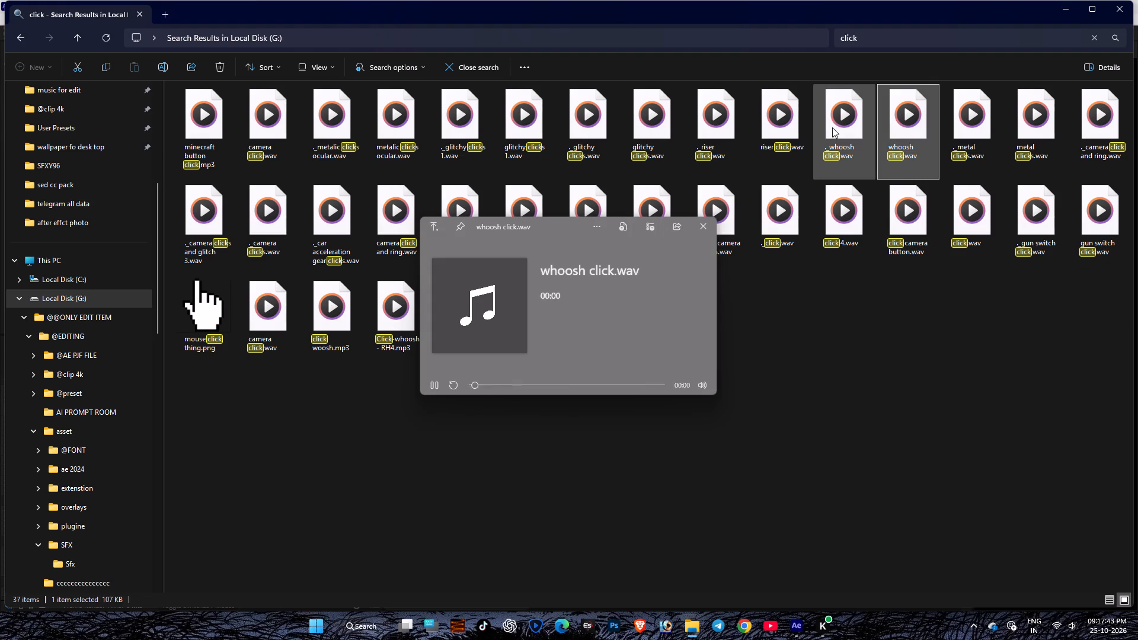
click(832, 127)
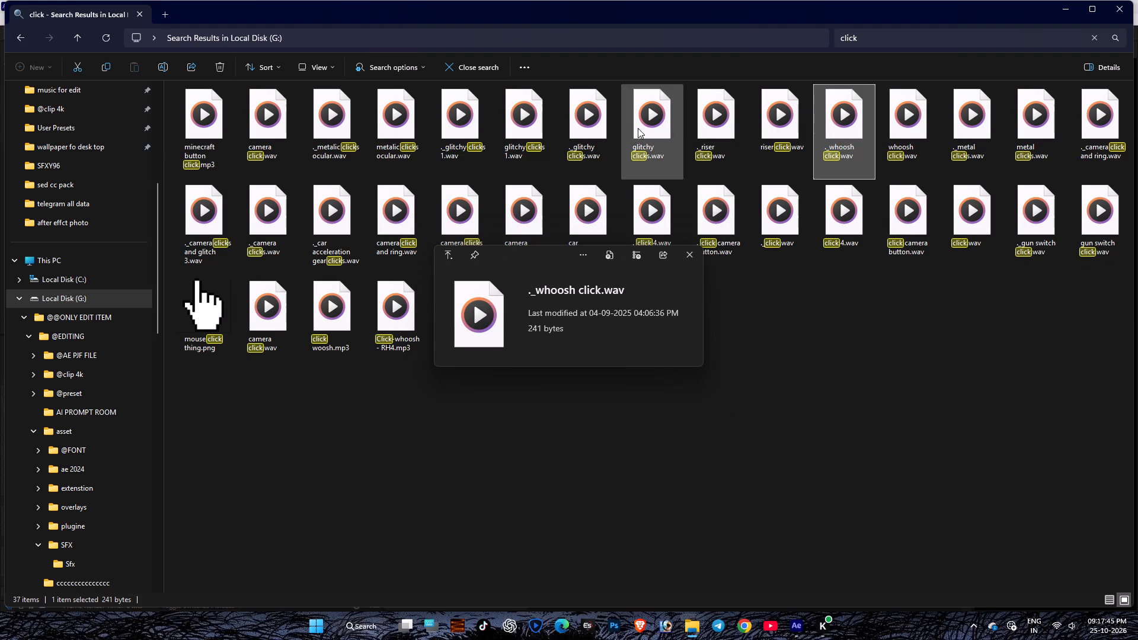
click(521, 113)
drag(394, 113, 385, 113)
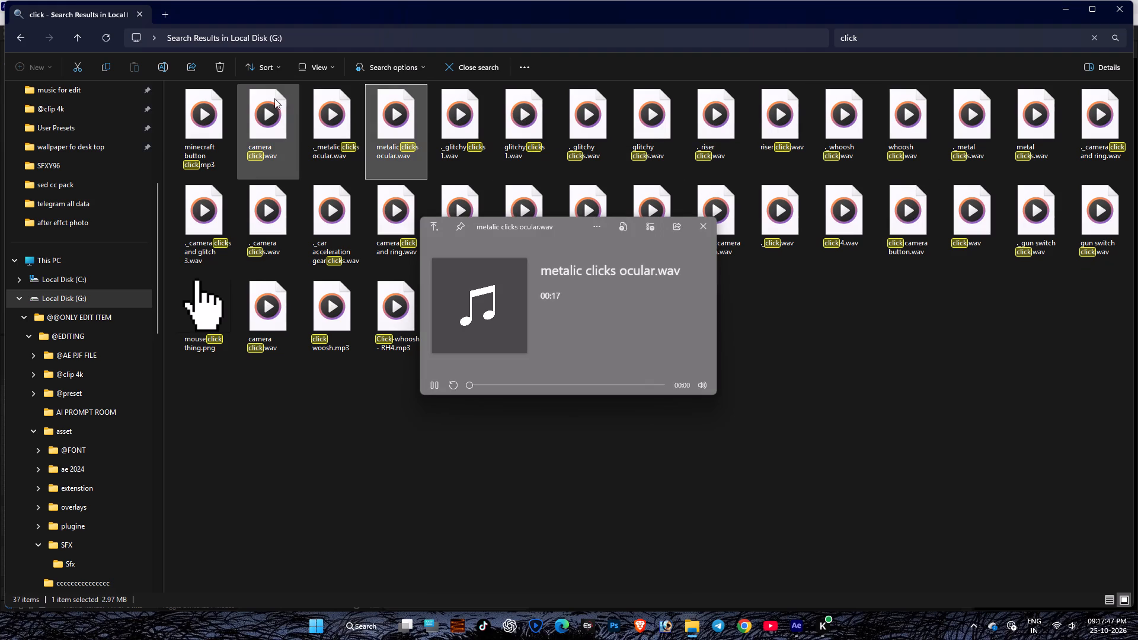
click(271, 98)
click(200, 106)
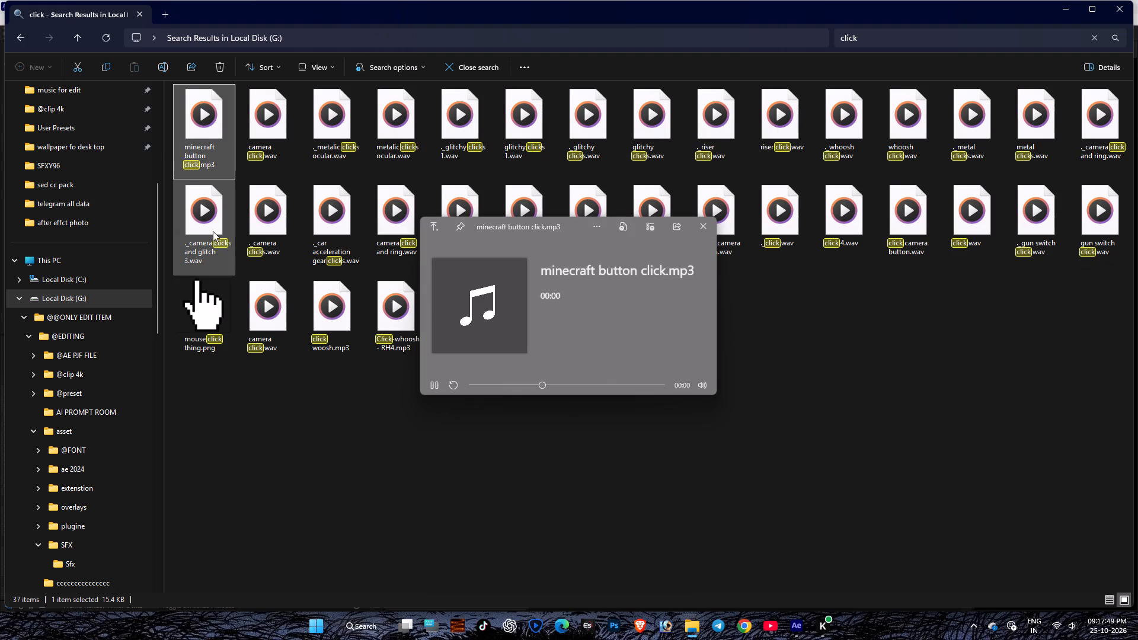
Audition camera click and ring, Click.wav, camera clicks and glitch 3, camera clicks and car acceleration gear clicks, moving the preview window off the files.
click(329, 230)
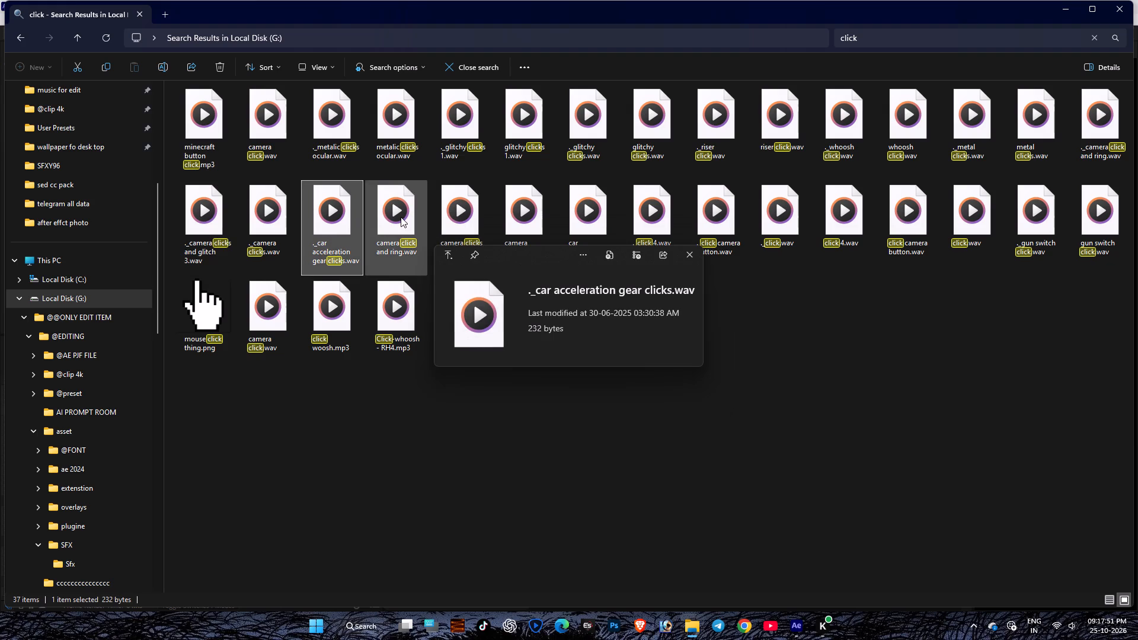
click(404, 217)
drag(501, 235, 707, 343)
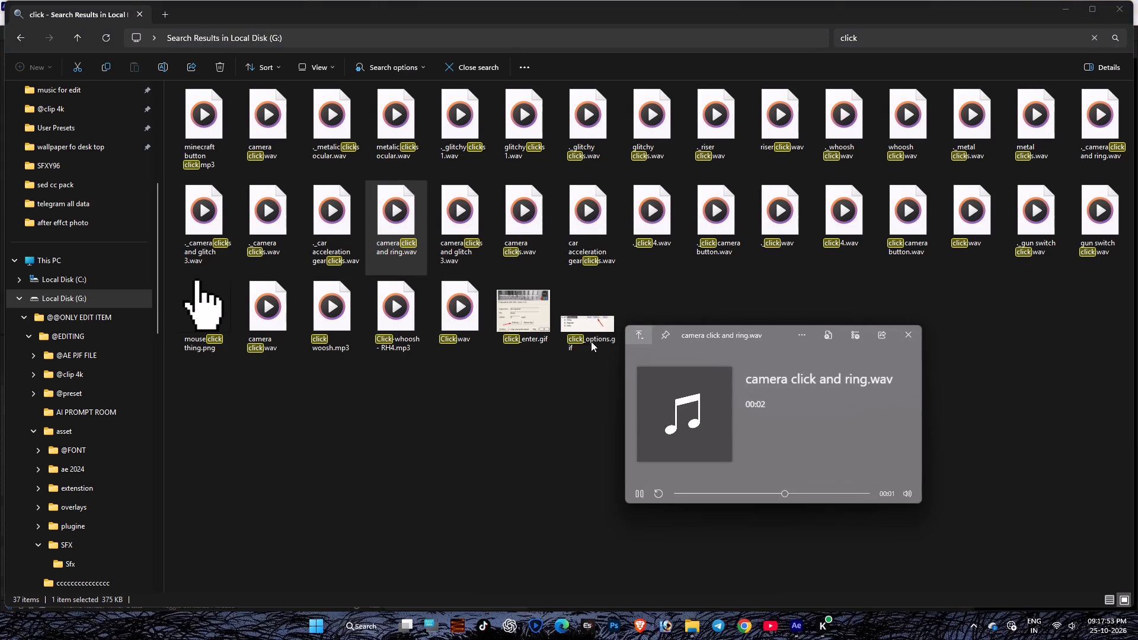
click(449, 314)
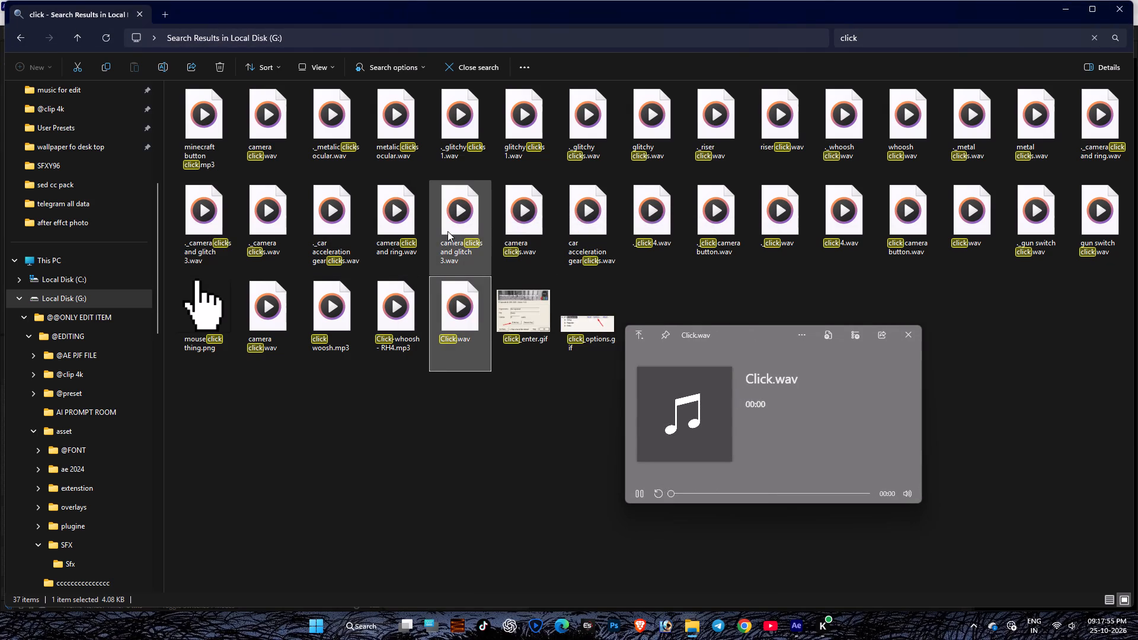
click(447, 231)
click(530, 221)
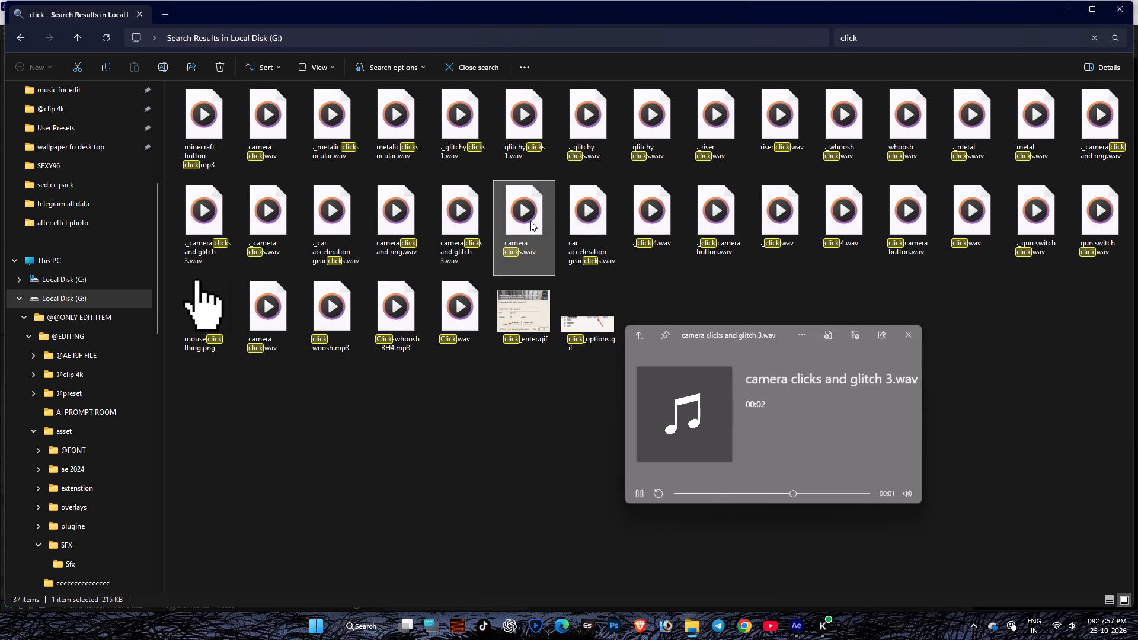
click(573, 221)
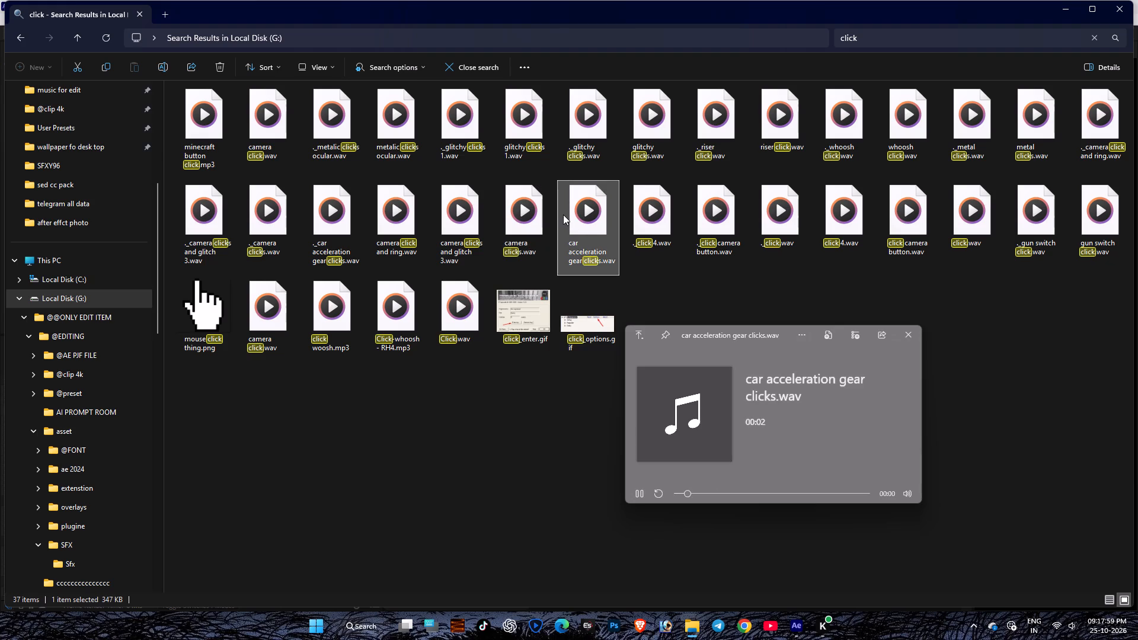
Preview the ._click 4, ._click camera button and ._click files, and replay click 4.wav and click camera button.wav.
click(659, 217)
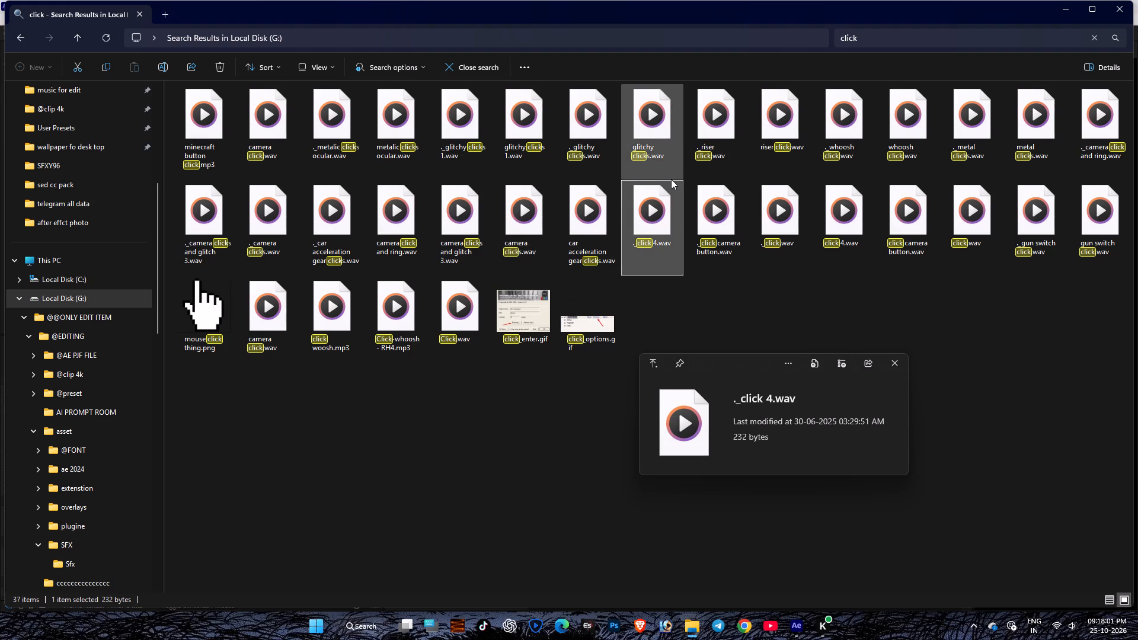
click(720, 215)
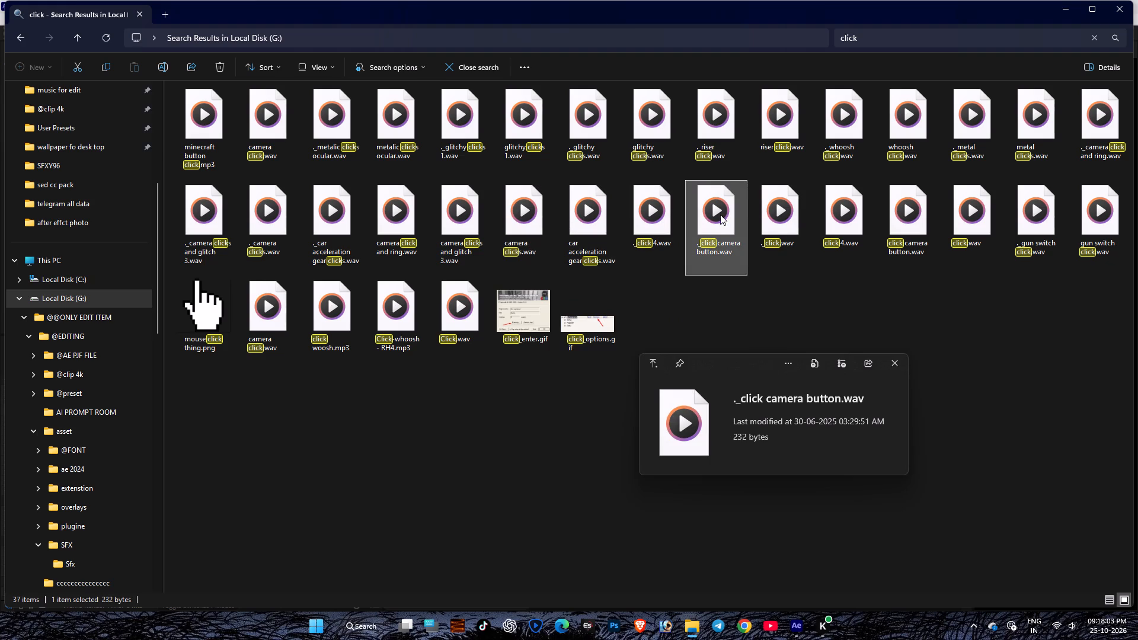
click(783, 190)
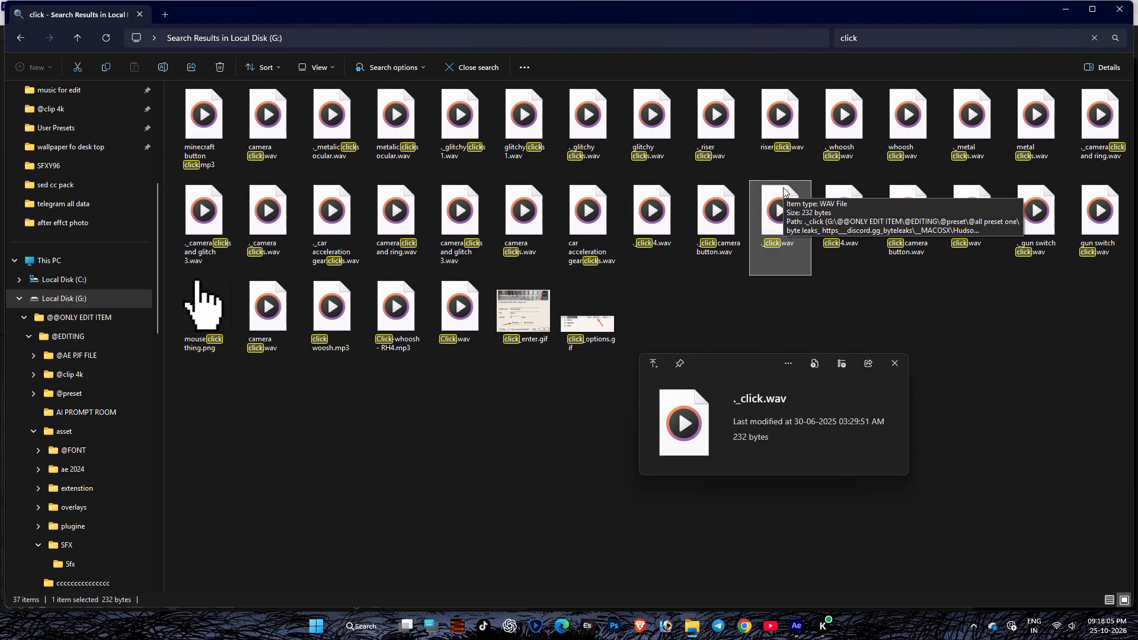
click(837, 201)
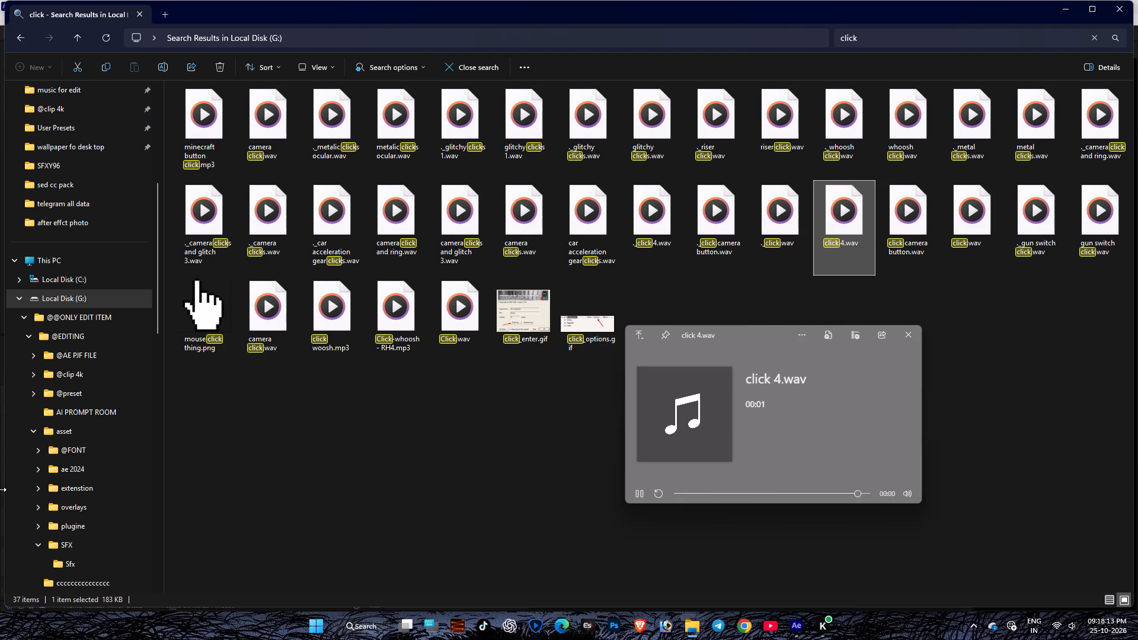
key(Right)
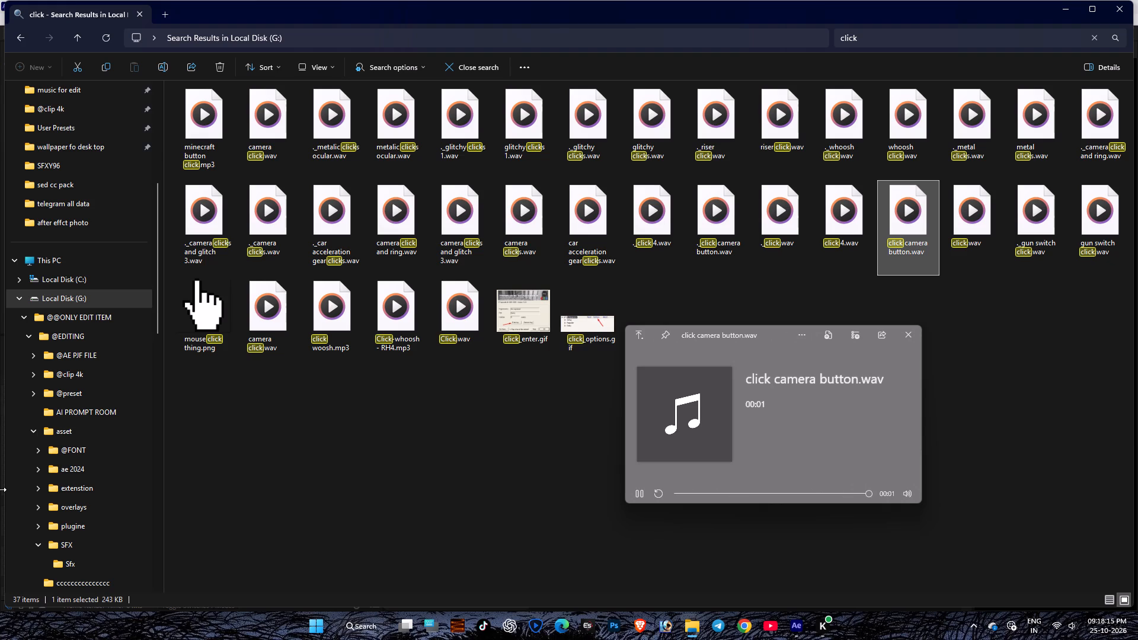
Audition Click.wav, Click-whoosh - RH4.mp3, click woosh.mp3 and camera click.wav again among the search results.
key(Down)
key(Left)
key(Left)
key(Left)
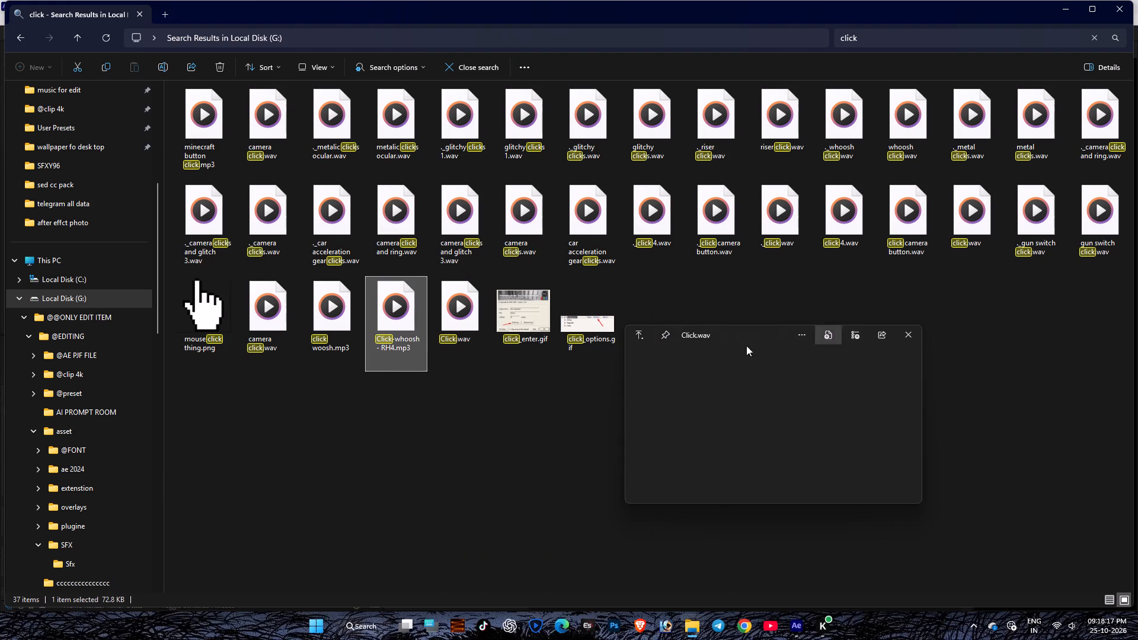
key(Left)
scroll(593, 325, up, 1)
key(Left)
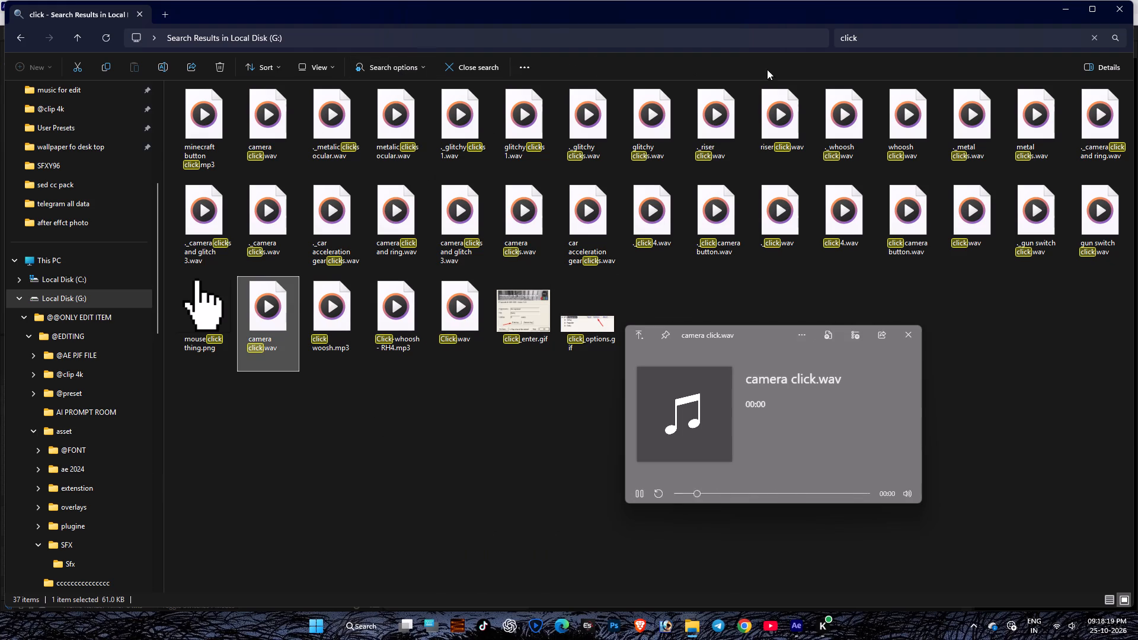
Search Local Disk (G:) for ding and audition the ._elevator ding.wav and elevator ding.wav files.
drag(856, 41, 777, 41)
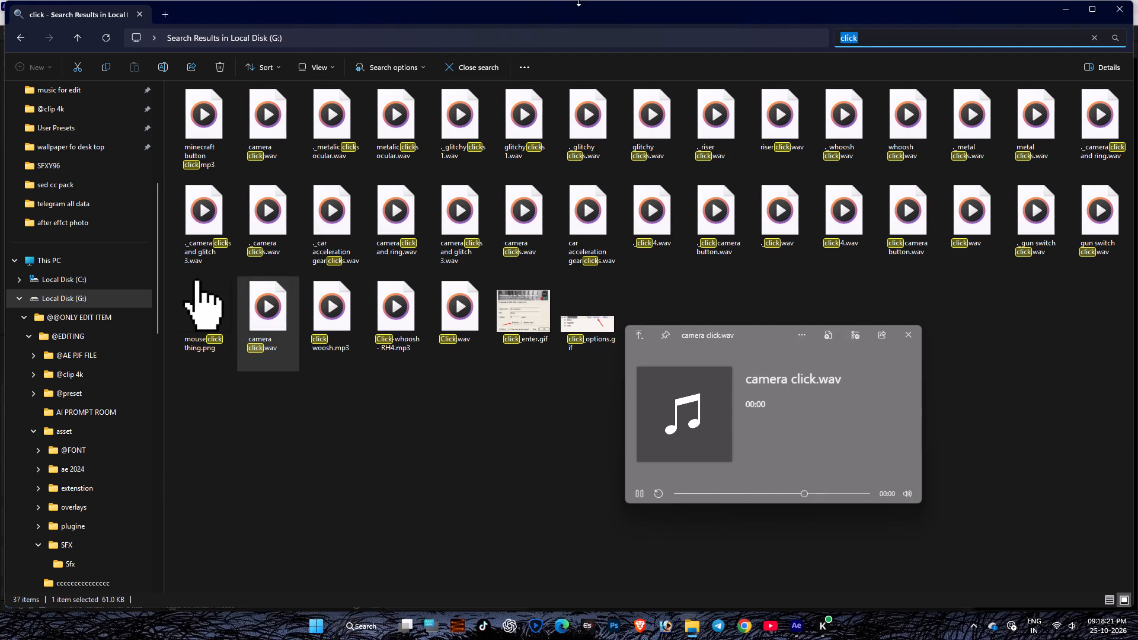
text(ding)
key(Return)
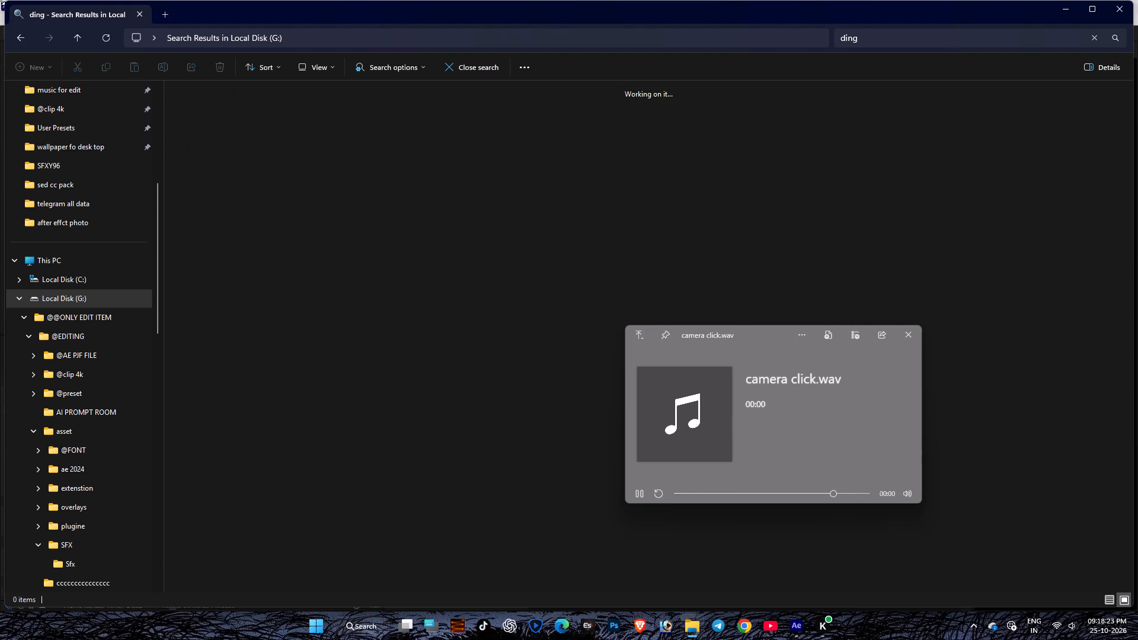
click(909, 344)
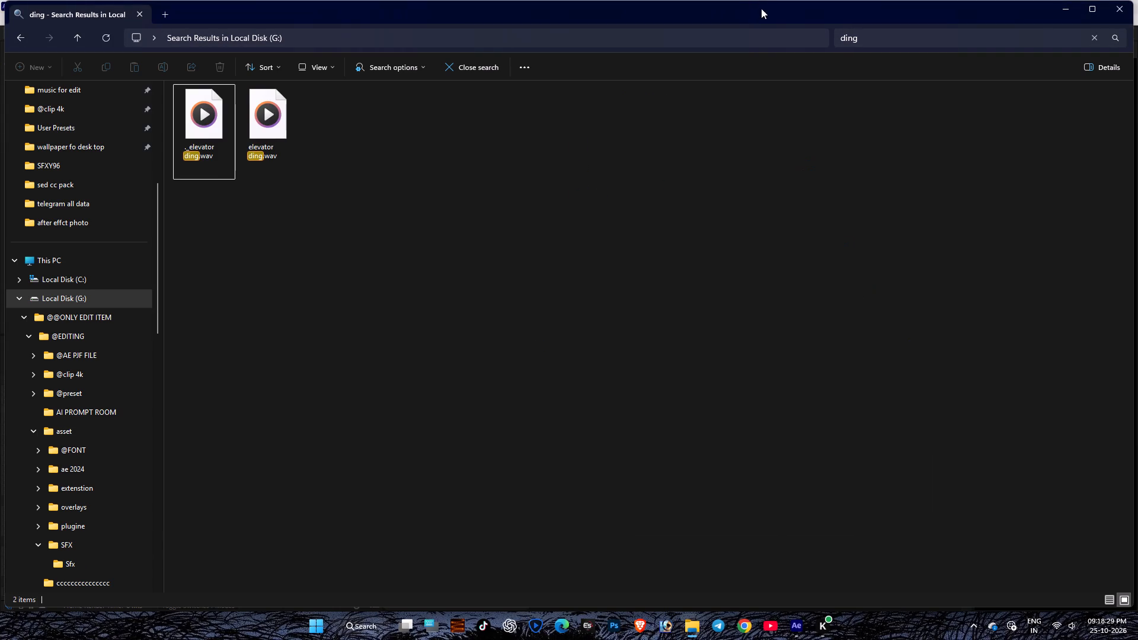
click(233, 120)
key(space)
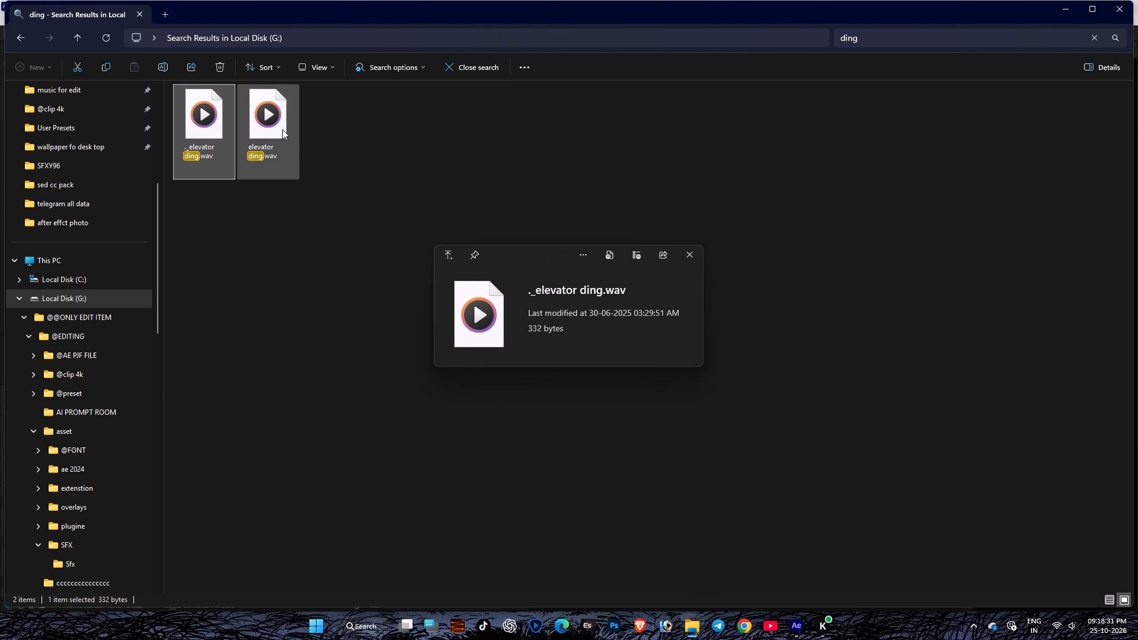
key(Right)
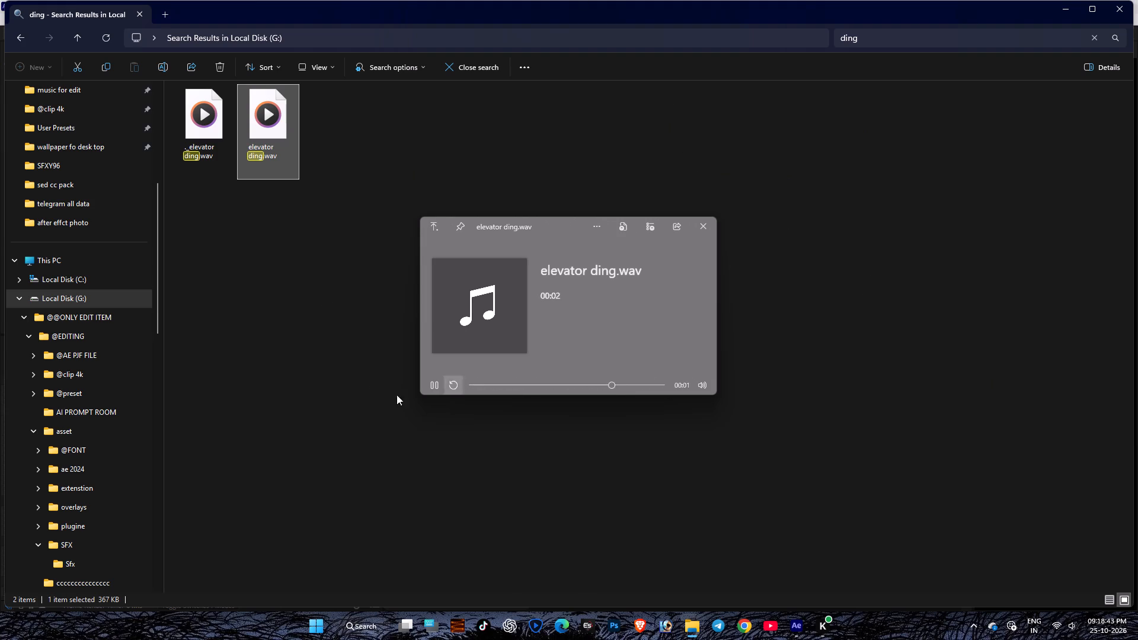
key(space)
Search Local Disk (G:) for tong, and change the search term to ting.
drag(1007, 36, 807, 9)
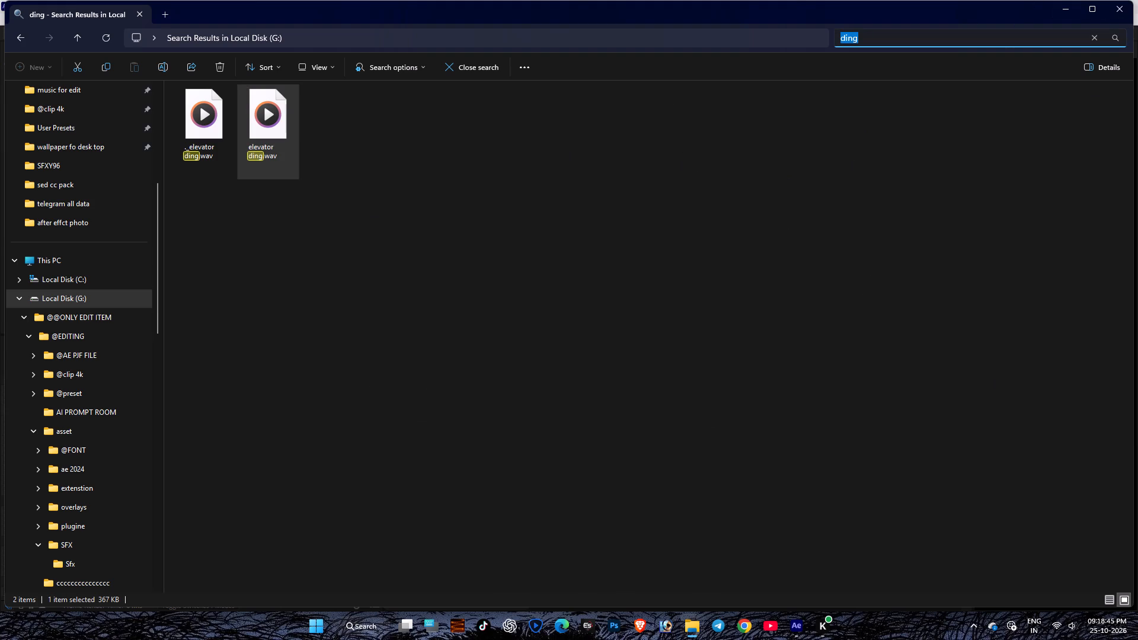
drag(807, 9, 794, 6)
text(to)
key(n)
key(g)
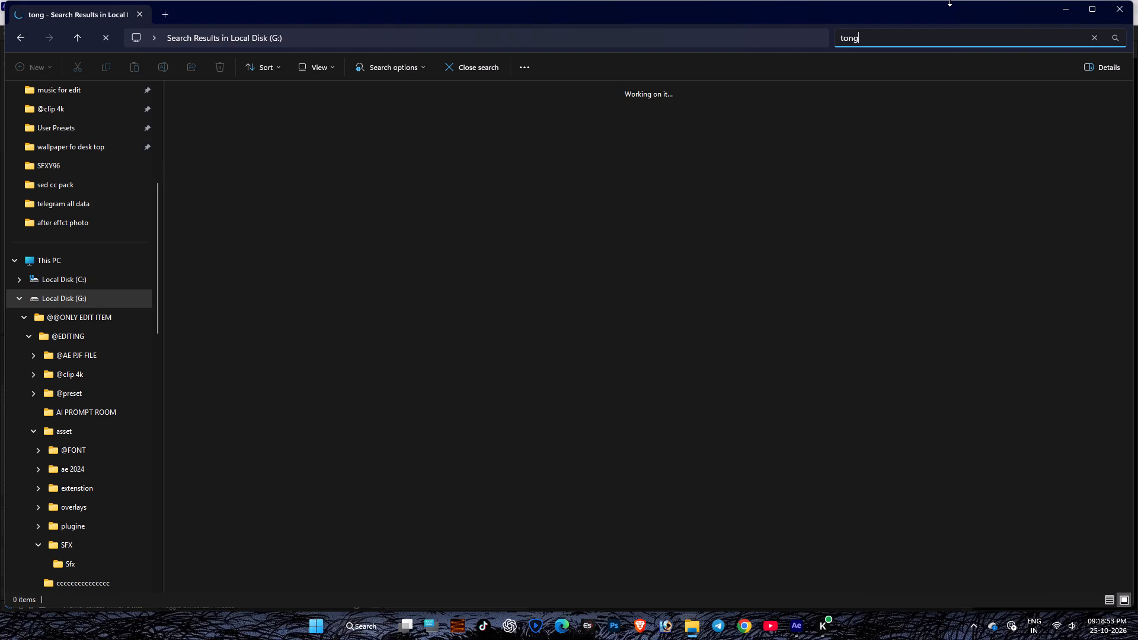
key(Left)
key(Left)
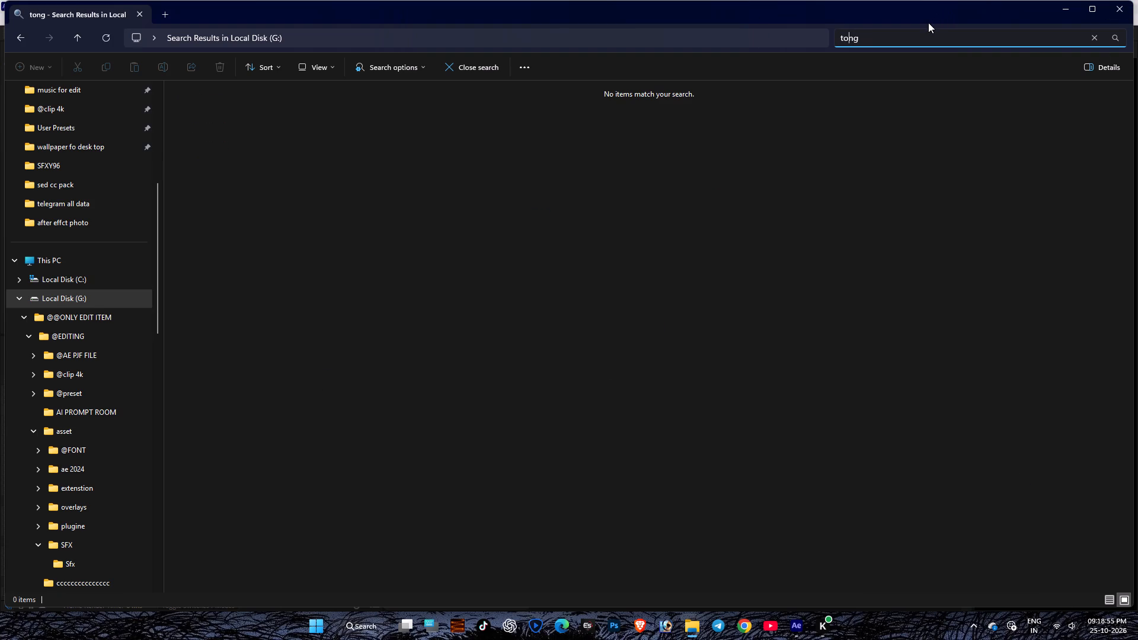
key(BackSpace)
key(i)
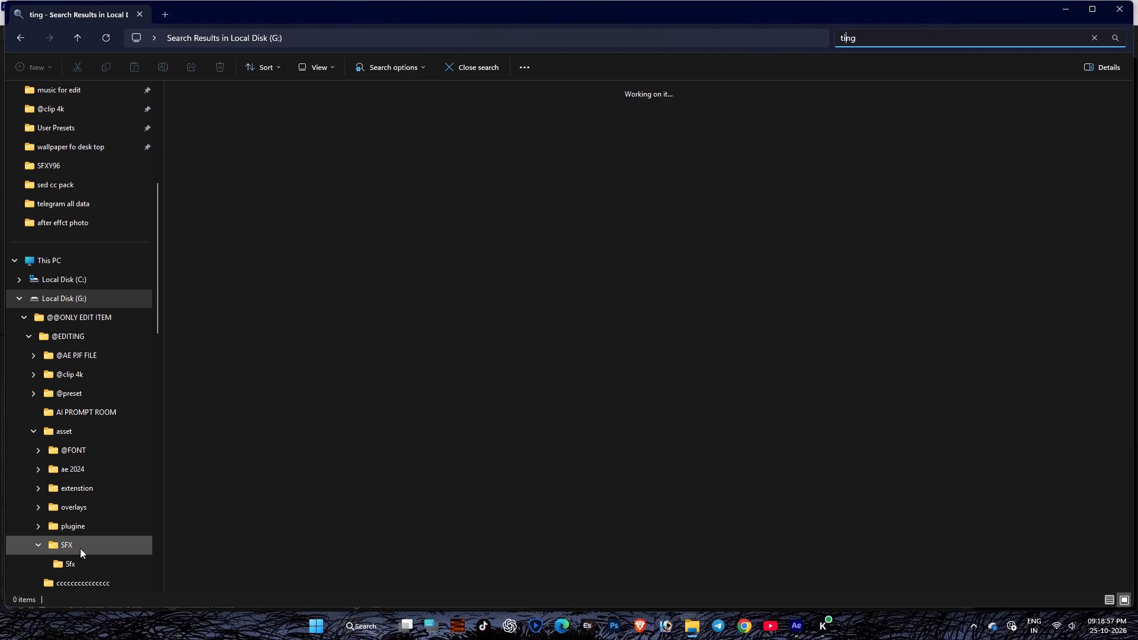
click(903, 41)
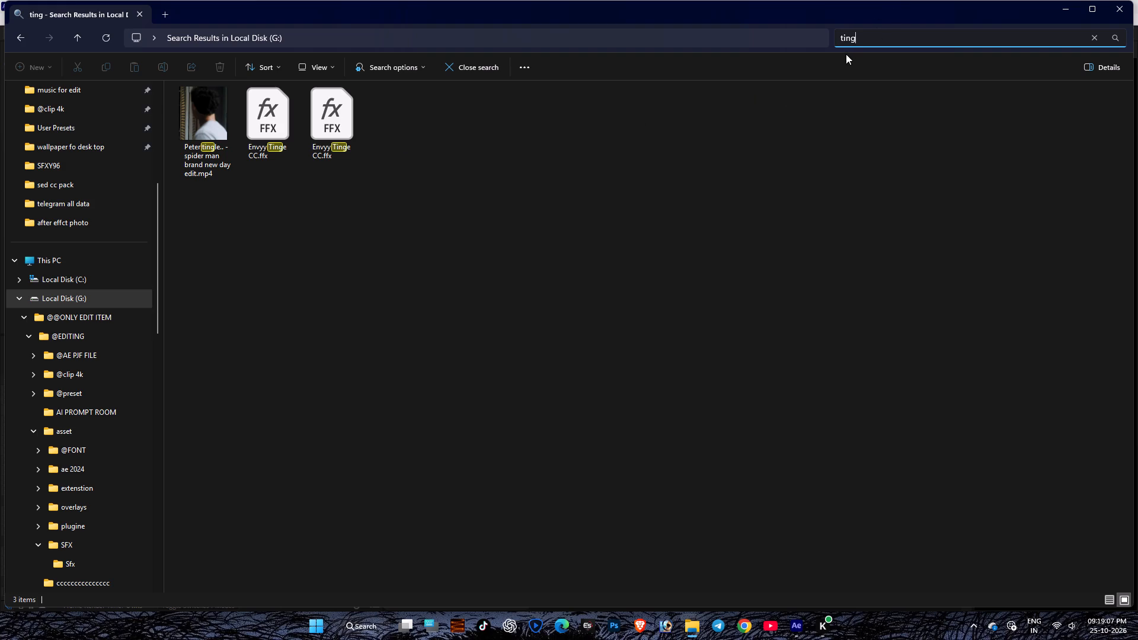
Search Local Disk (G:) for click again and open the file location of minecraft button click.mp3.
drag(867, 40, 826, 33)
text(it)
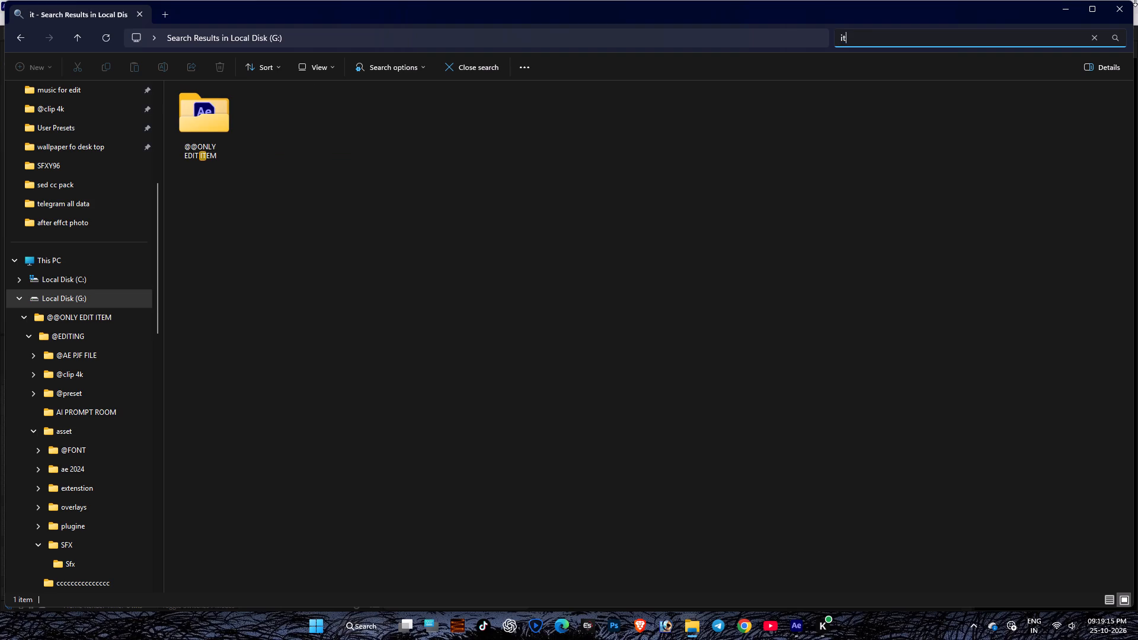
key(BackSpace)
key(BackSpace)
key(BackSpace)
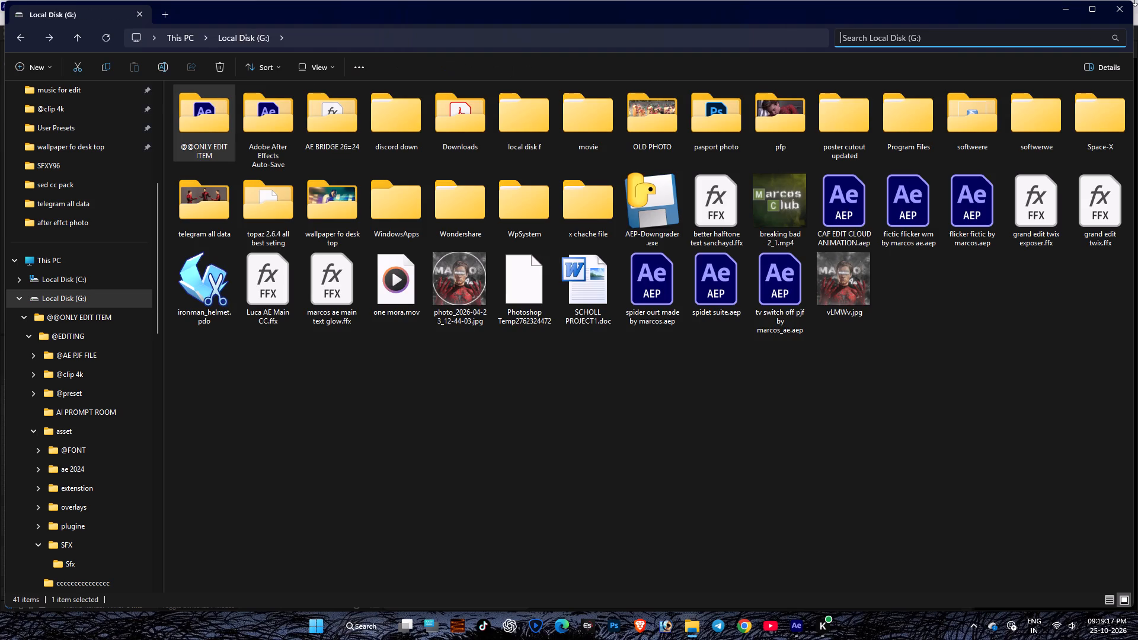
text(click)
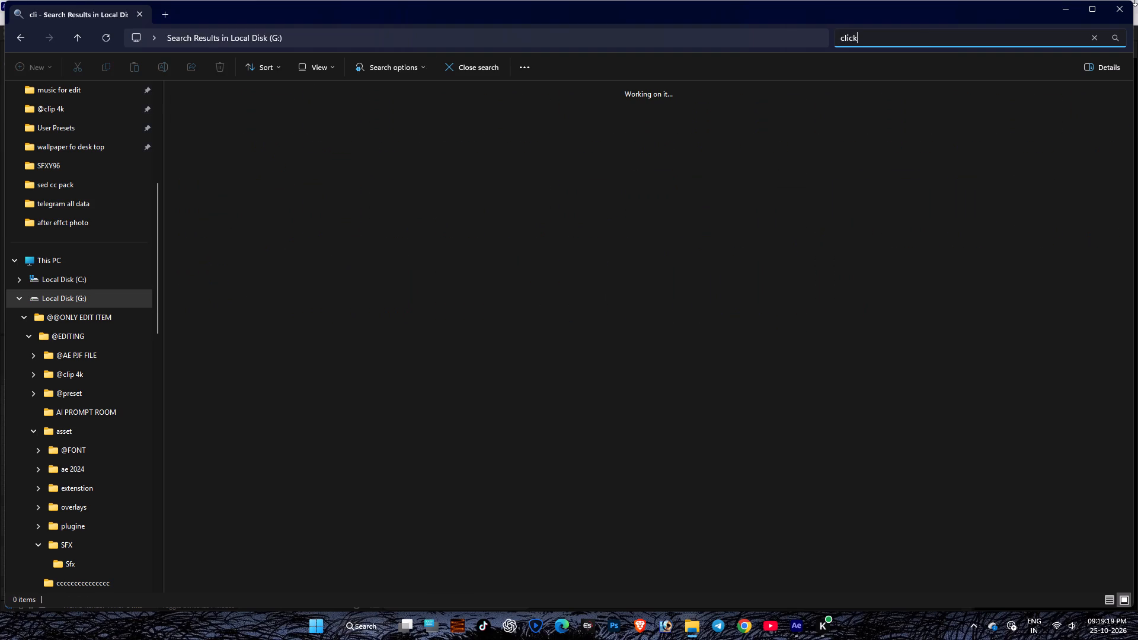
key(Return)
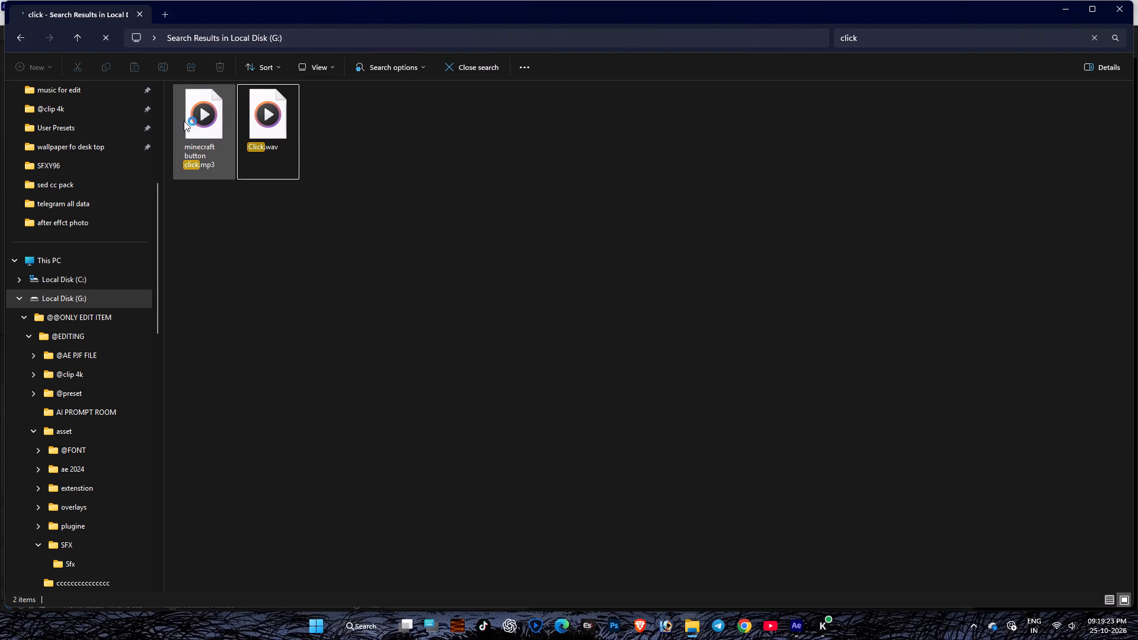
right_click(222, 123)
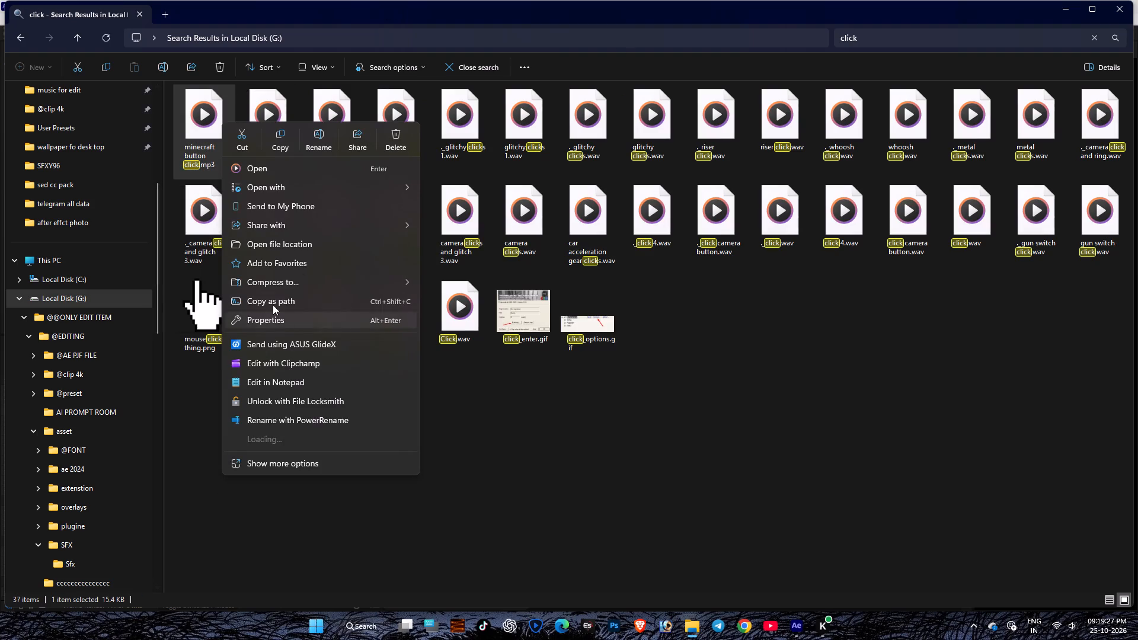
click(298, 245)
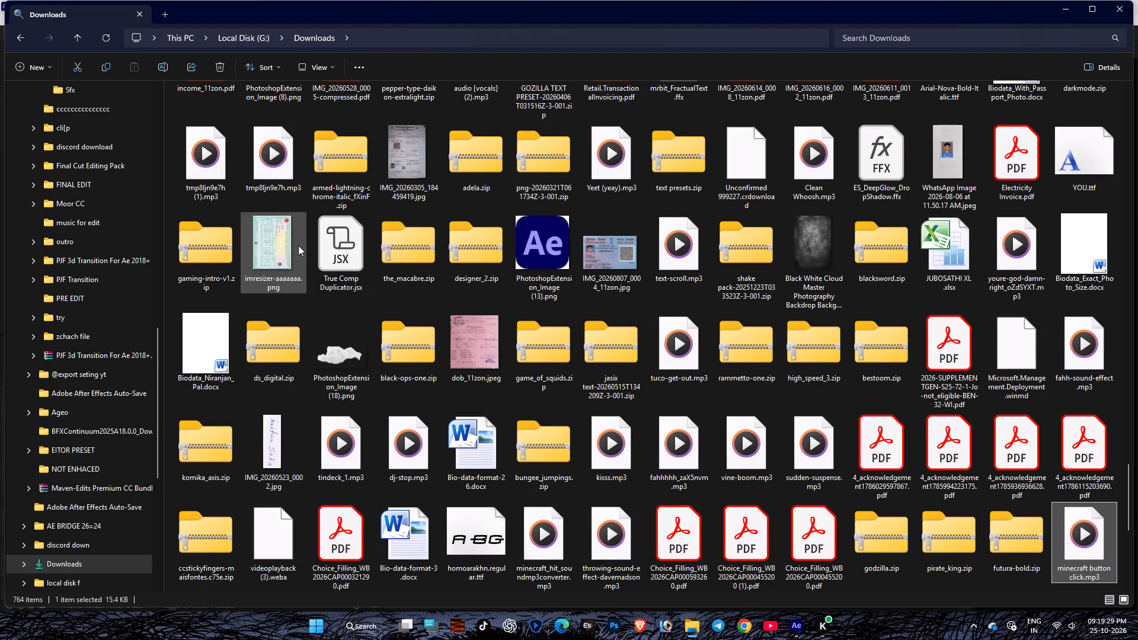
Audition golfclap.mp3, romantic-saxophone.mp3, Wee - Sound Effect, the video0-1 audio clip, DAMN IT BY MARCOS and mesg-ting.mp3 in Downloads.
scroll(295, 245, up, 1)
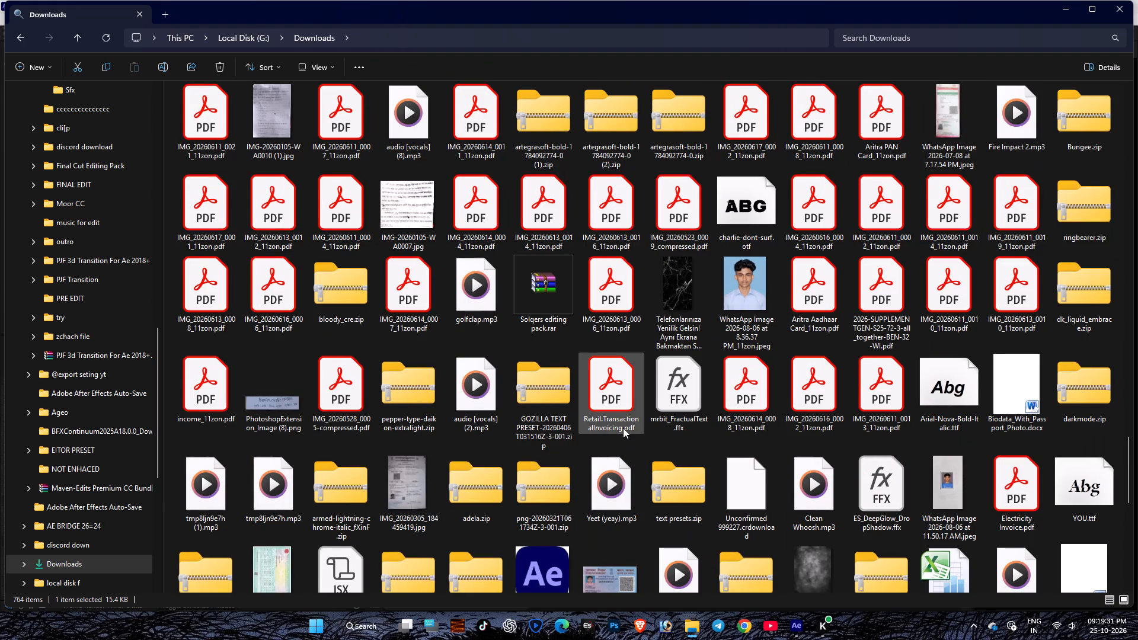
click(468, 303)
key(space)
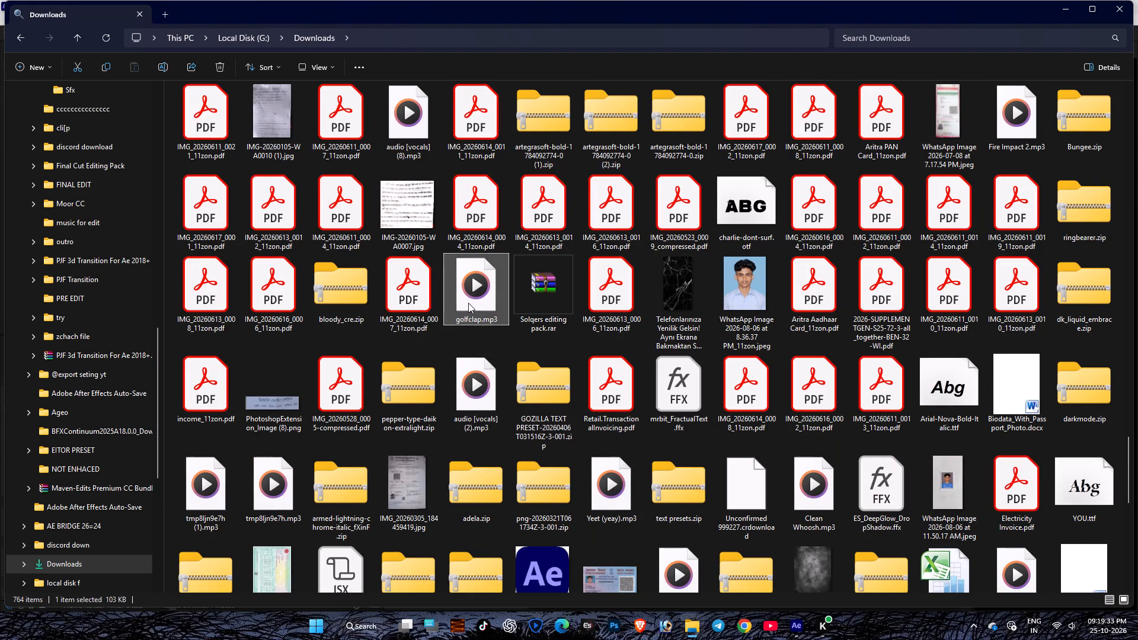
scroll(811, 502, up, 1)
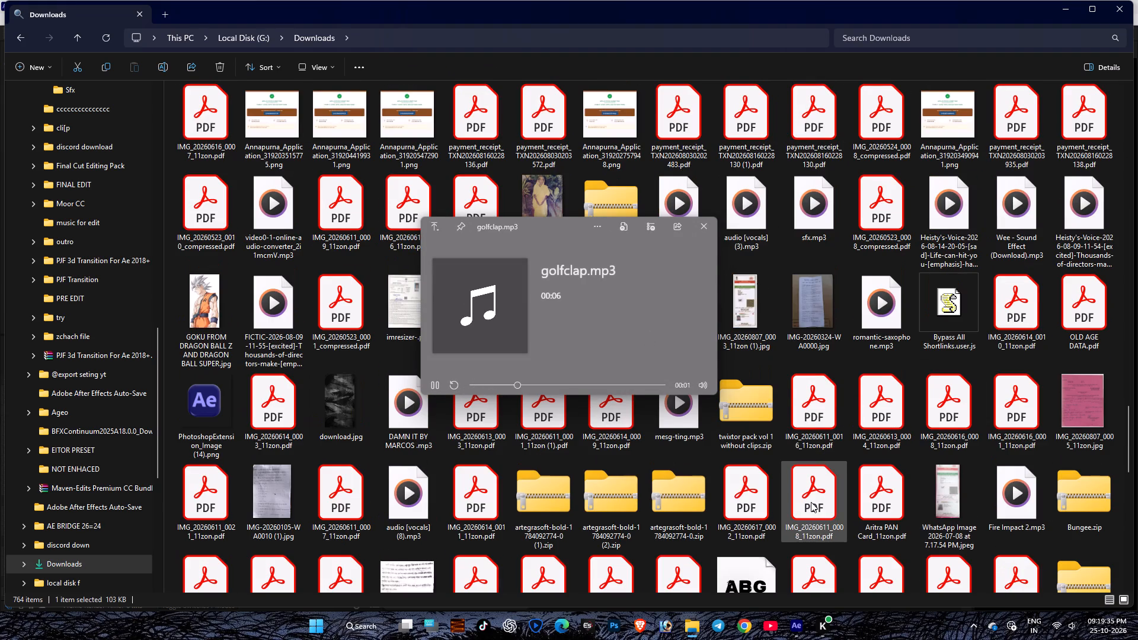
click(856, 324)
key(space)
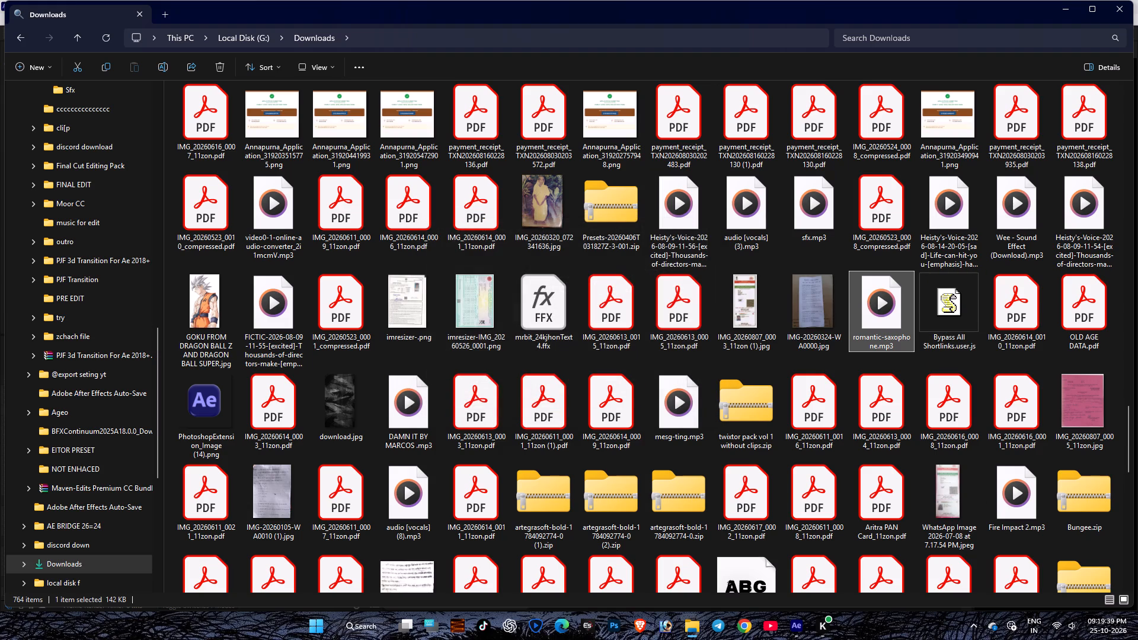
click(1037, 251)
key(space)
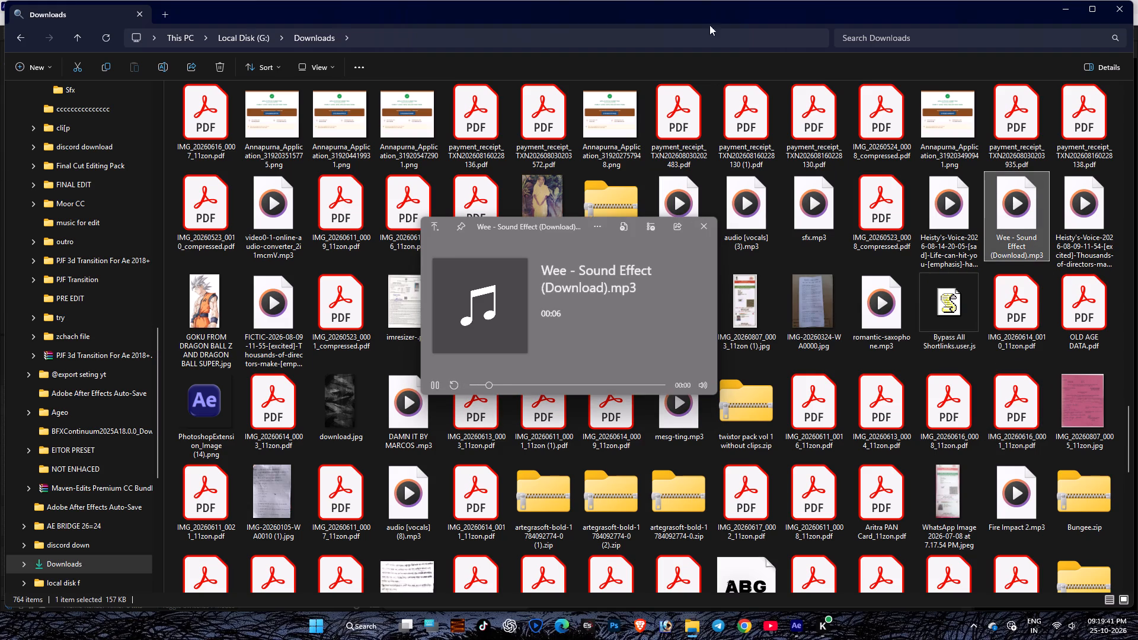
click(251, 244)
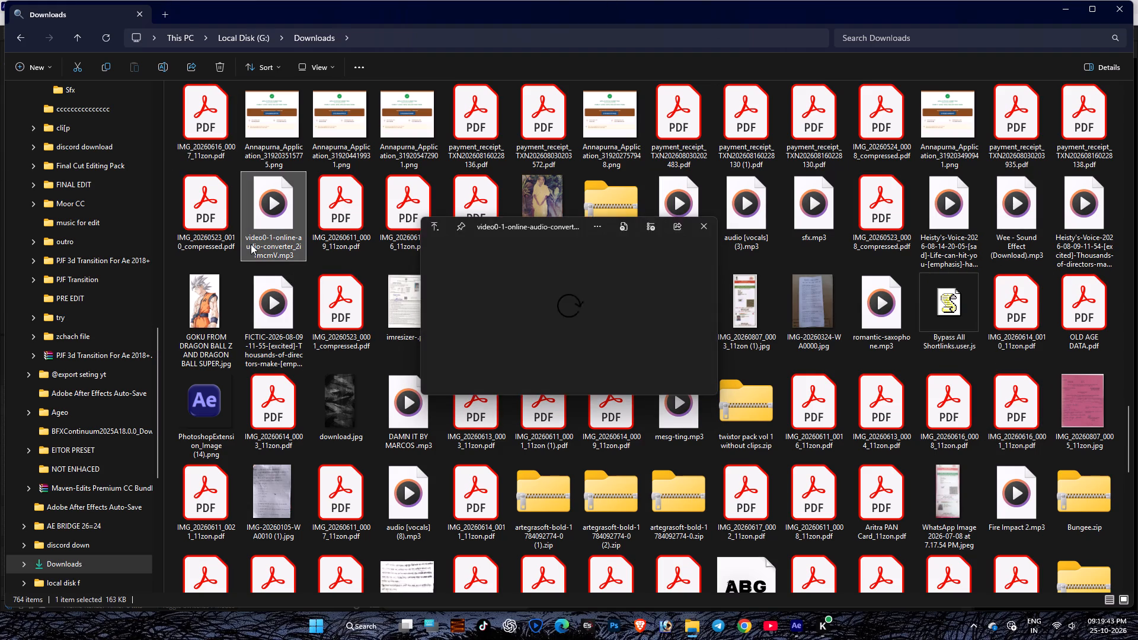
click(388, 399)
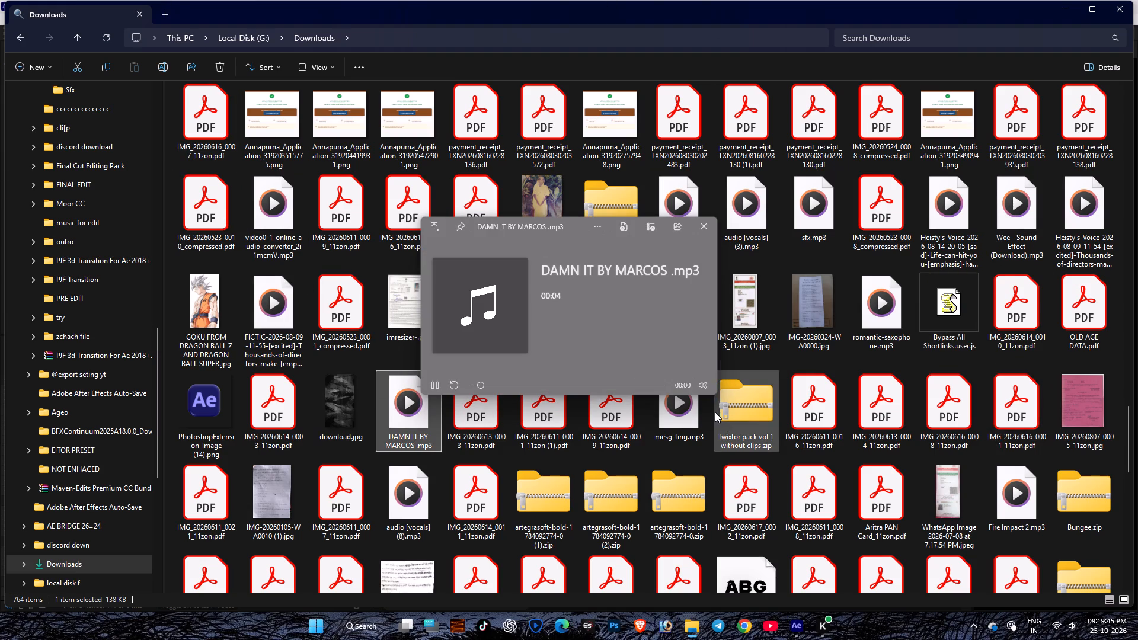
click(668, 434)
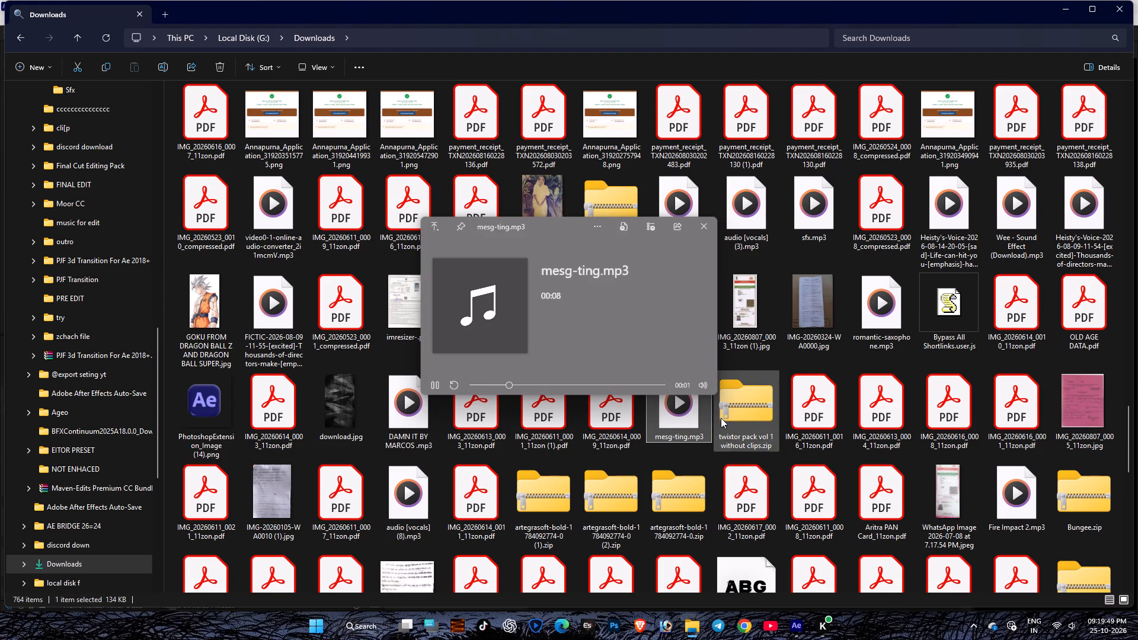
key(space)
Import mesg-ting.mp3 from Downloads into After Effects as the top layer of Comp 1 and reveal its audio waveform.
drag(681, 414, 804, 603)
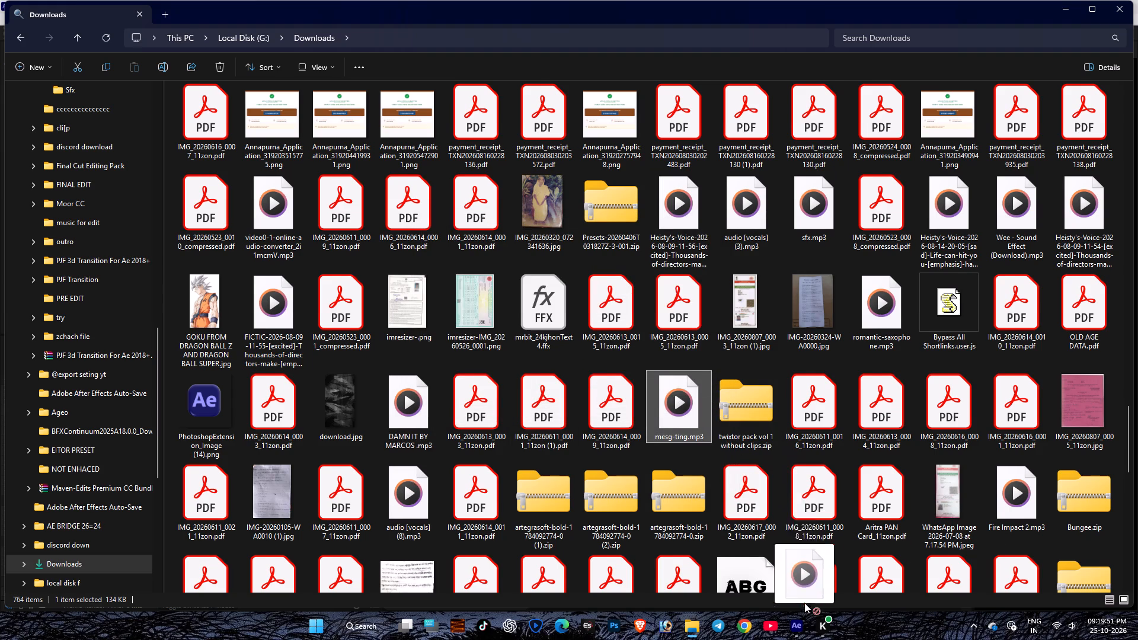
drag(804, 603, 639, 432)
scroll(639, 432, up, 1)
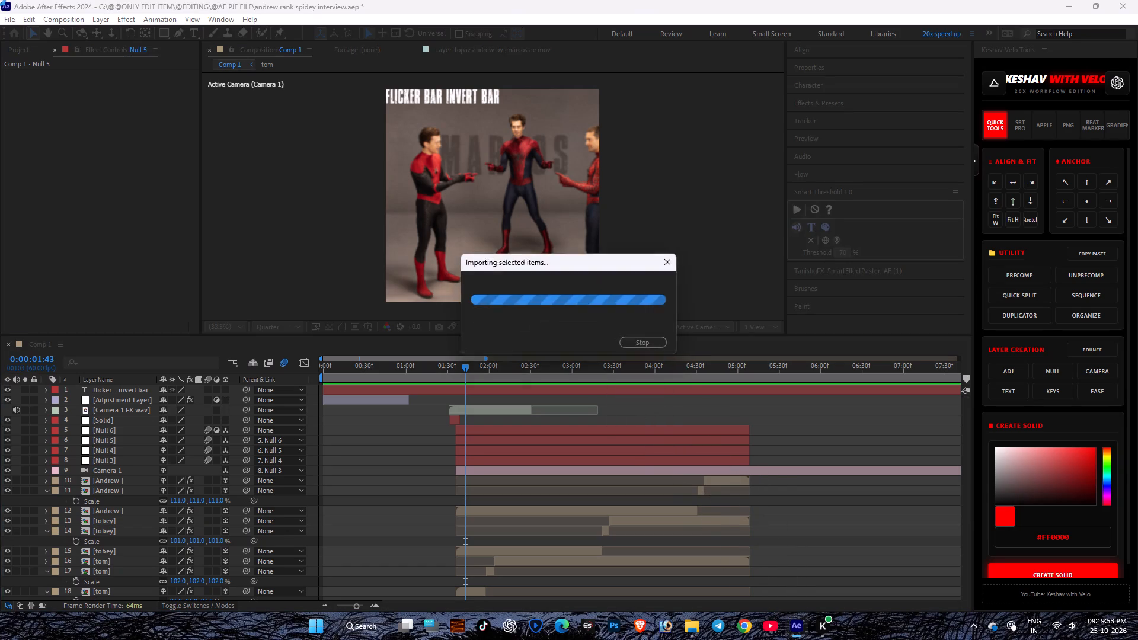
key(l)
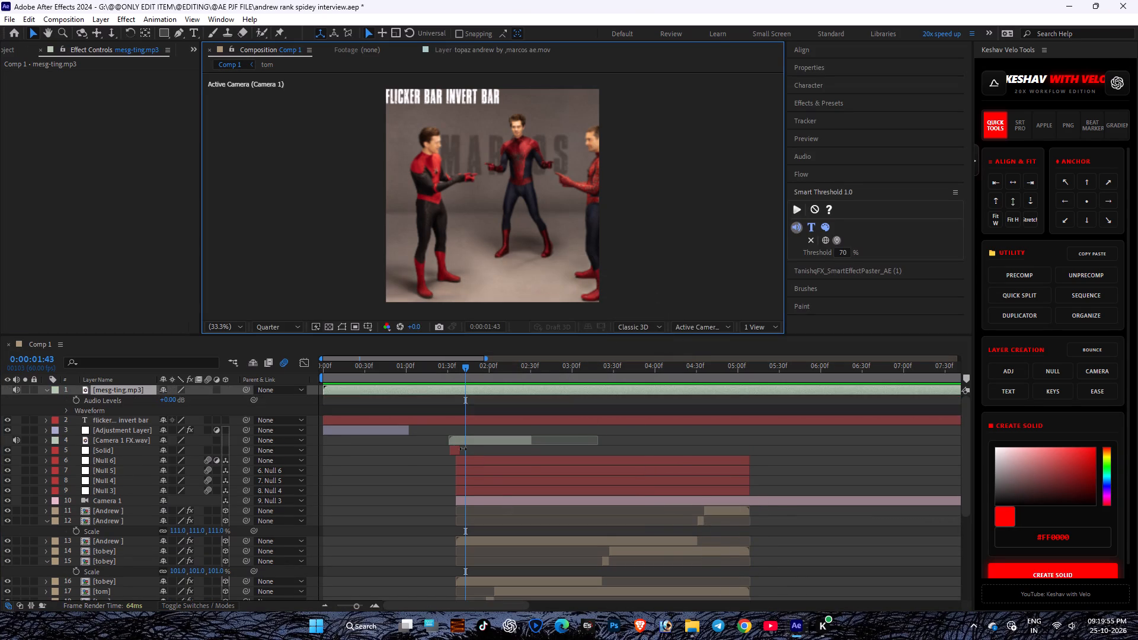
key(l)
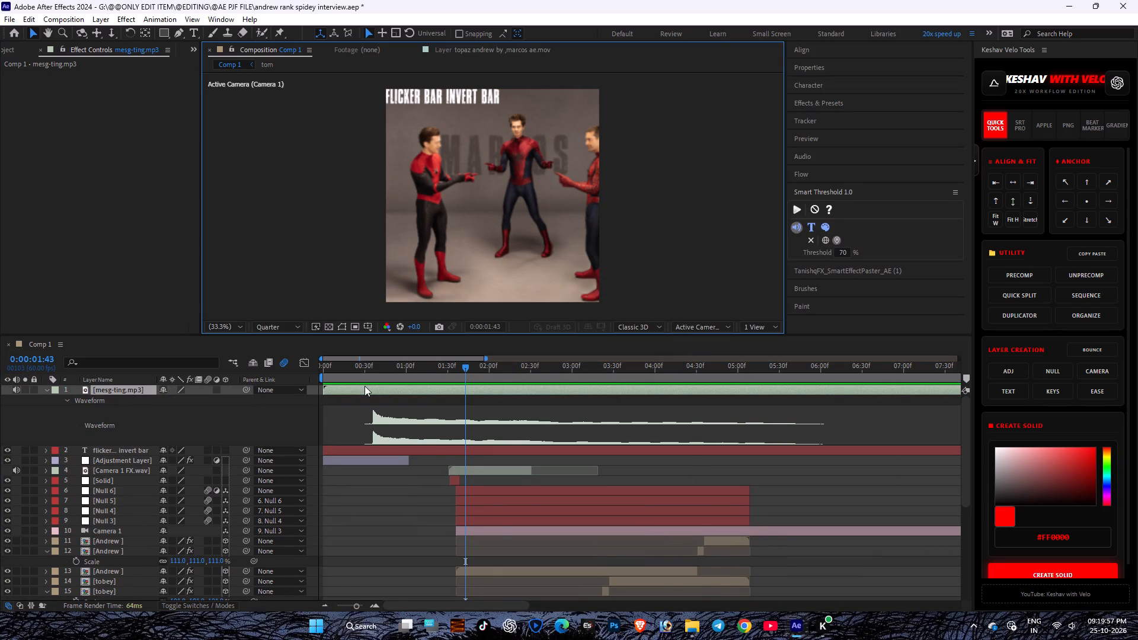
Move the current time to 0:00:01:57 and shift the mesg-ting.mp3 layer so its waveform's onset lines up with that time.
drag(365, 386, 493, 392)
scroll(479, 428, down, 1)
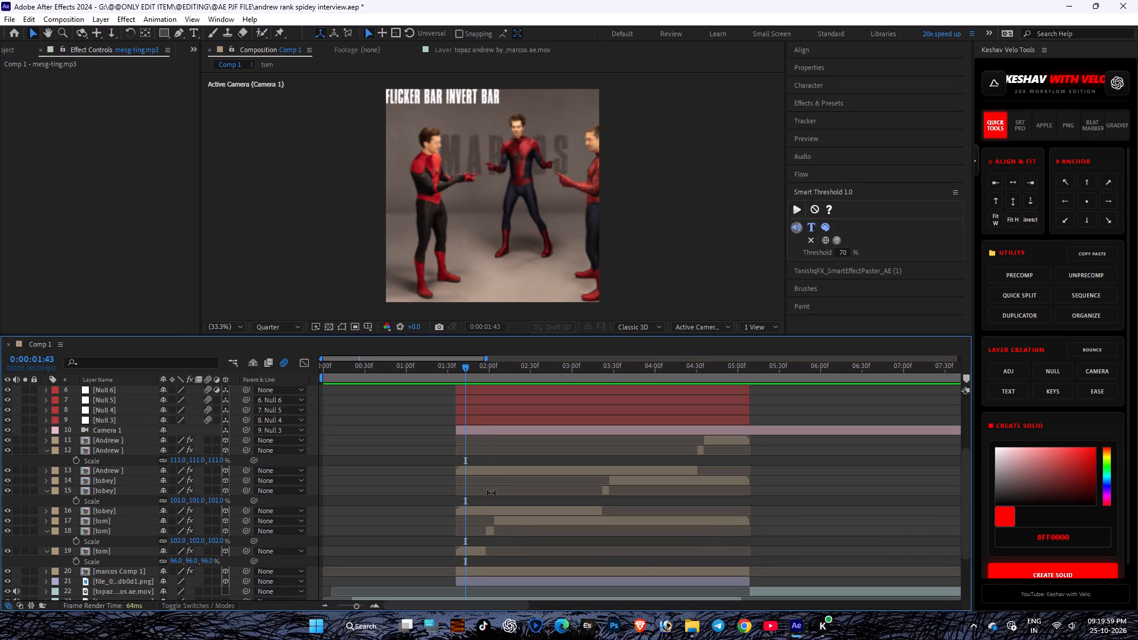
scroll(491, 487, up, 2)
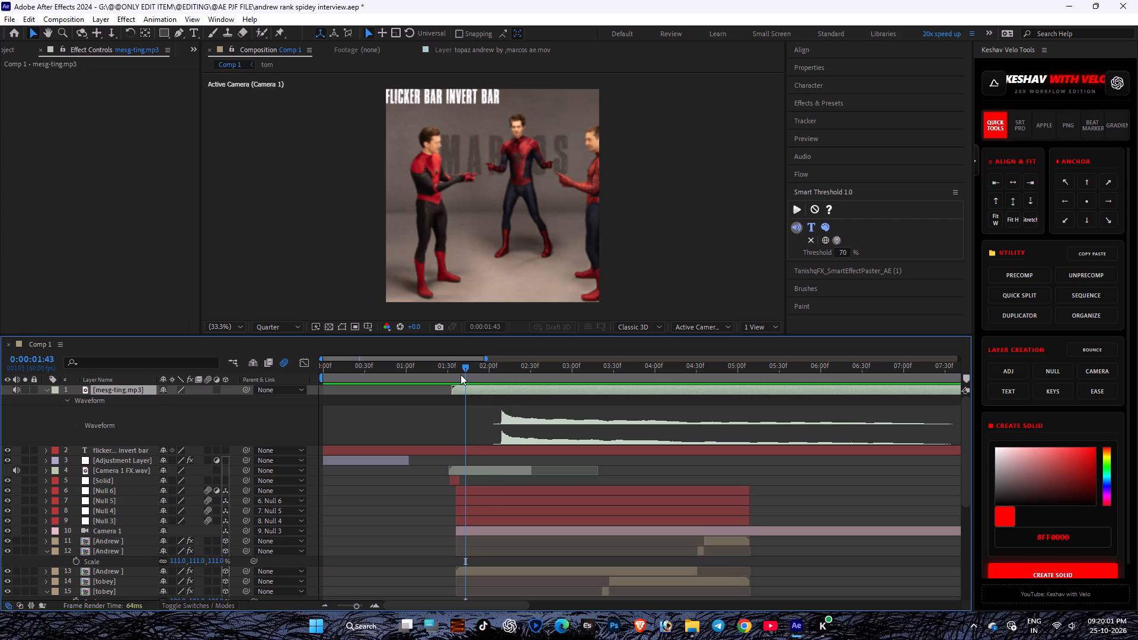
drag(463, 372, 482, 369)
scroll(485, 440, down, 1)
scroll(494, 446, up, 2)
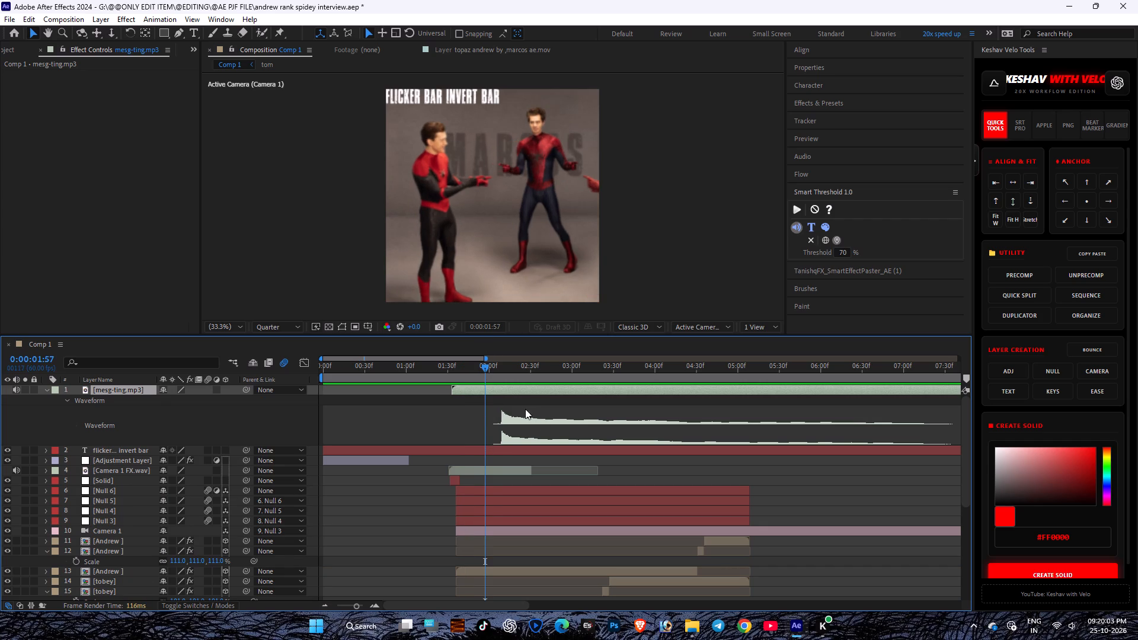
drag(501, 395, 486, 392)
drag(495, 392, 483, 389)
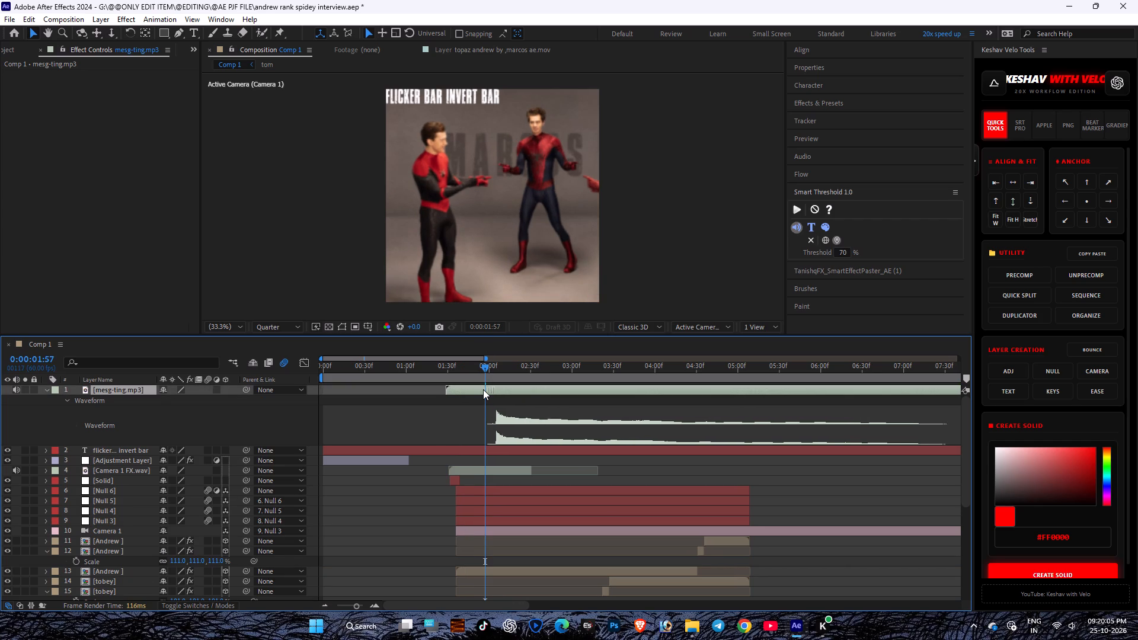
Fine-align mesg-ting.mp3's waveform onset to 0:00:01:57, trim away everything before that time and reveal the remaining layer's waveform.
drag(483, 389, 480, 389)
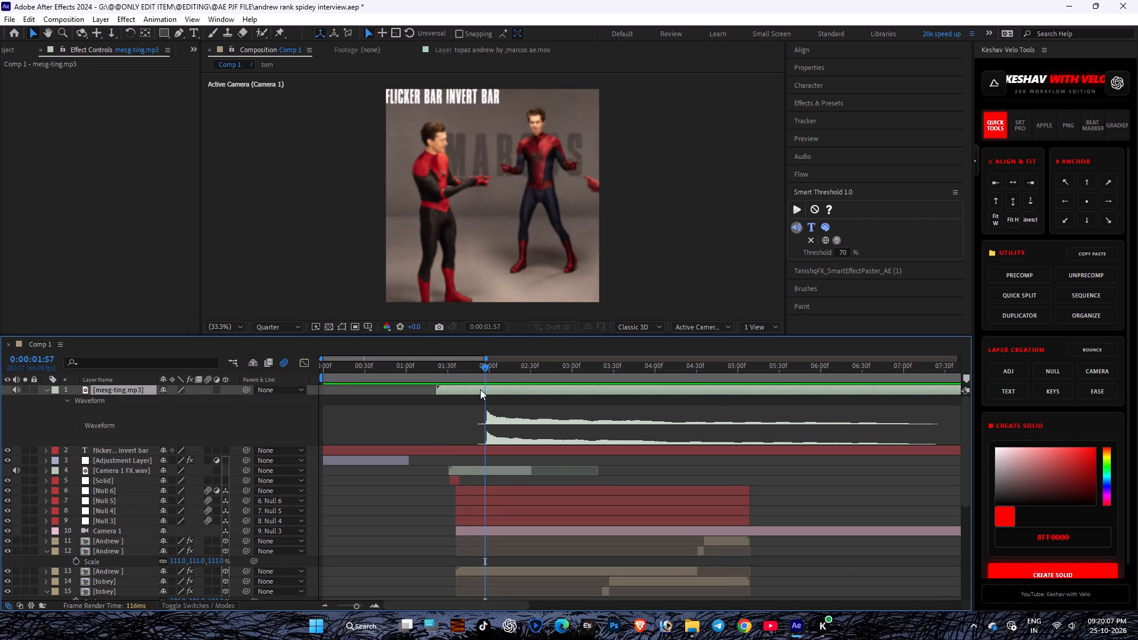
key(ctrl+shift+d)
click(465, 398)
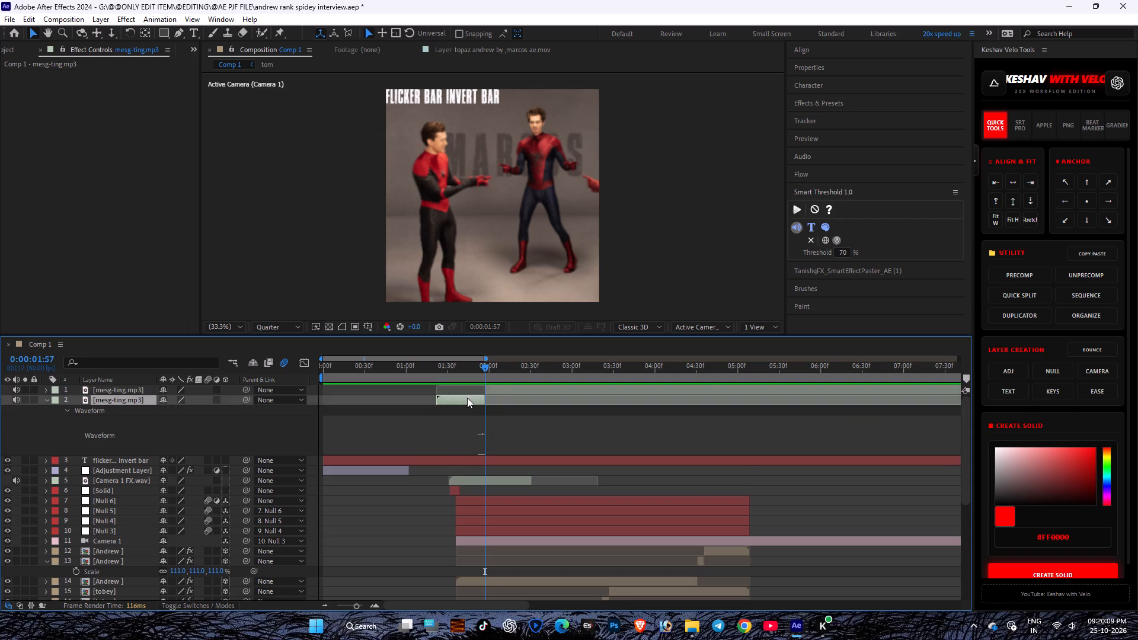
key(Delete)
click(501, 389)
key(l)
key(l)
Keyframe mesg-ting.mp3's Audio Levels to fade from 0 dB at about 0:00:02:04 to -6 dB at 0:00:02:16.
drag(489, 369, 491, 371)
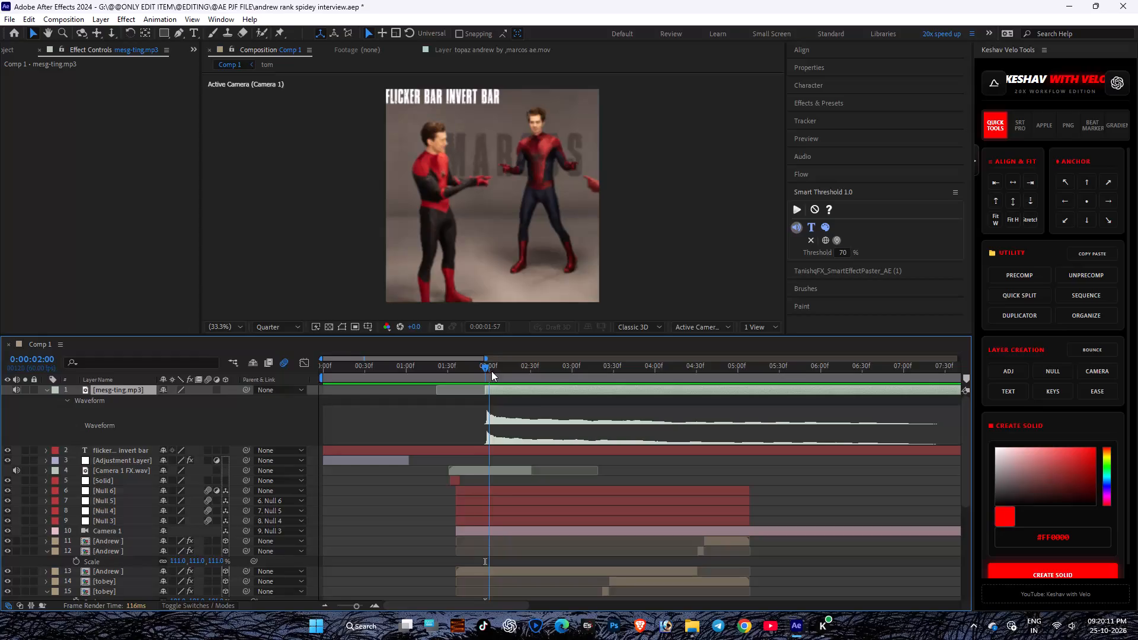
drag(491, 371, 497, 371)
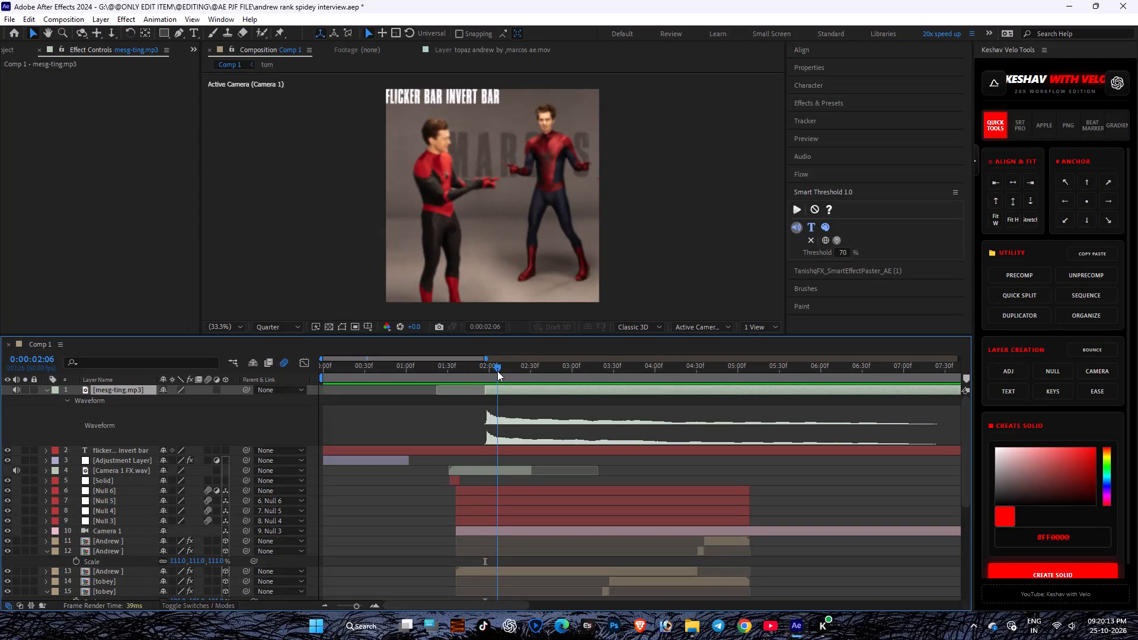
drag(497, 371, 504, 374)
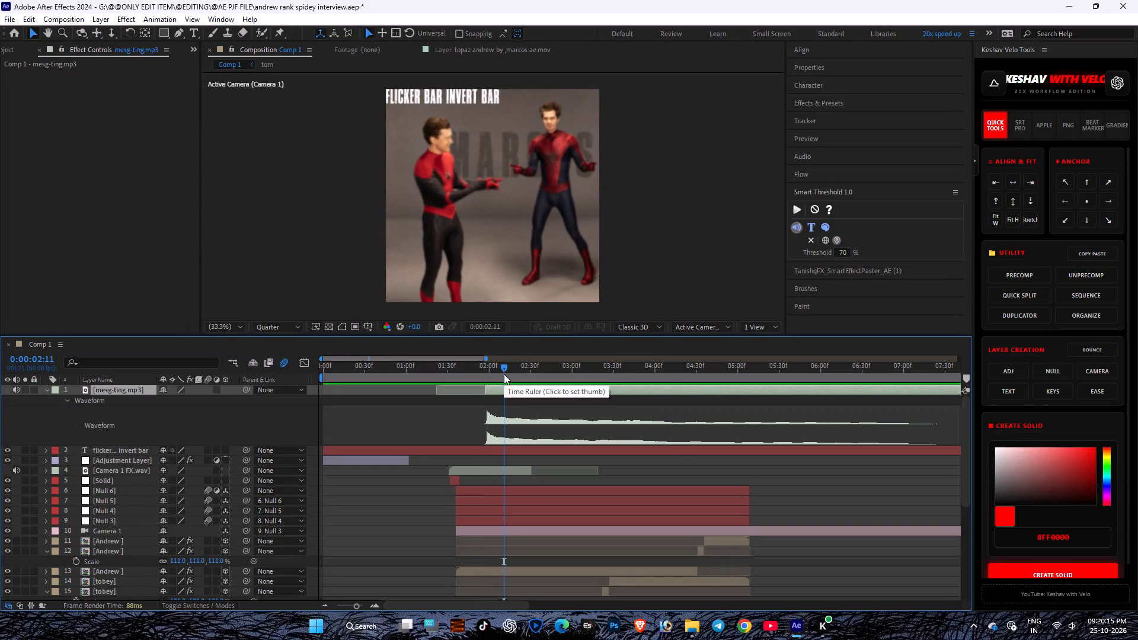
key(l)
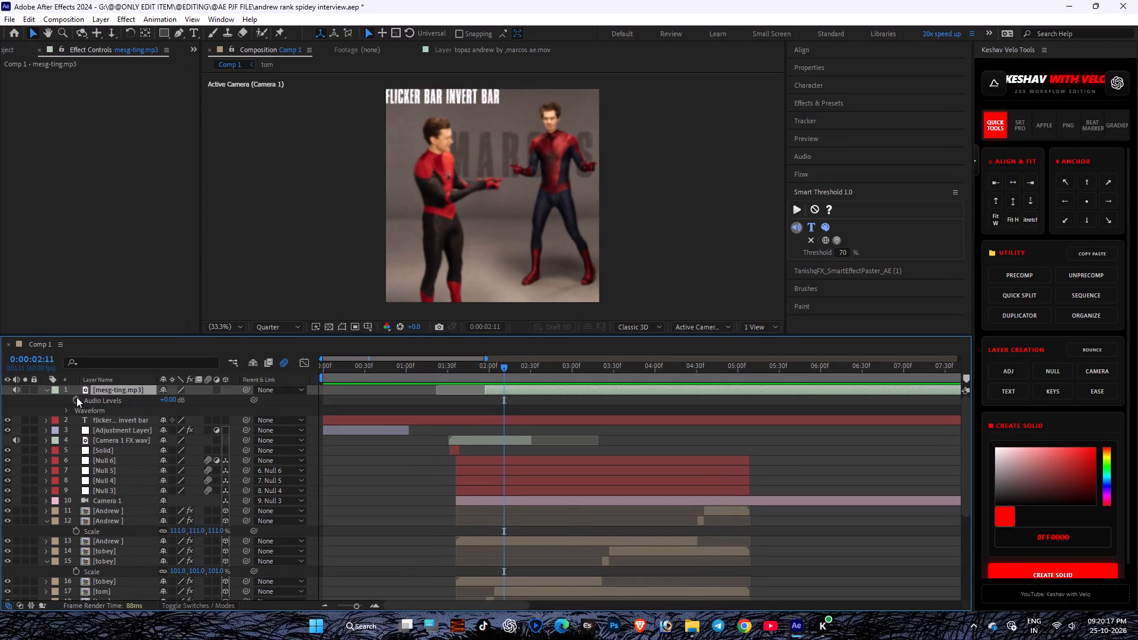
click(76, 397)
drag(505, 401, 493, 401)
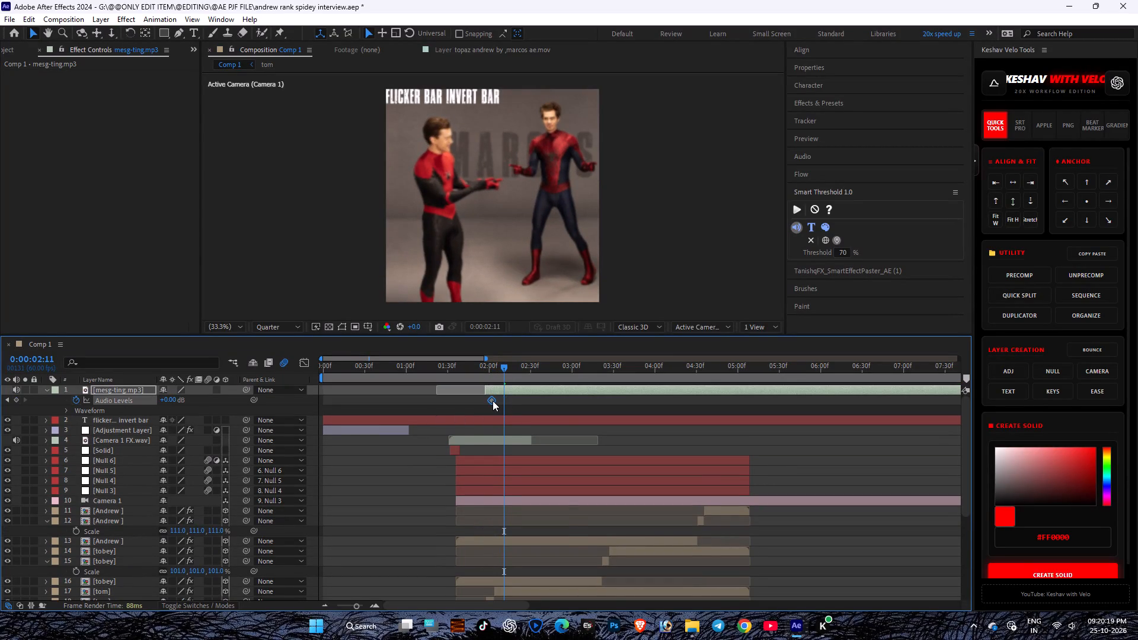
drag(493, 401, 495, 401)
drag(503, 372, 509, 370)
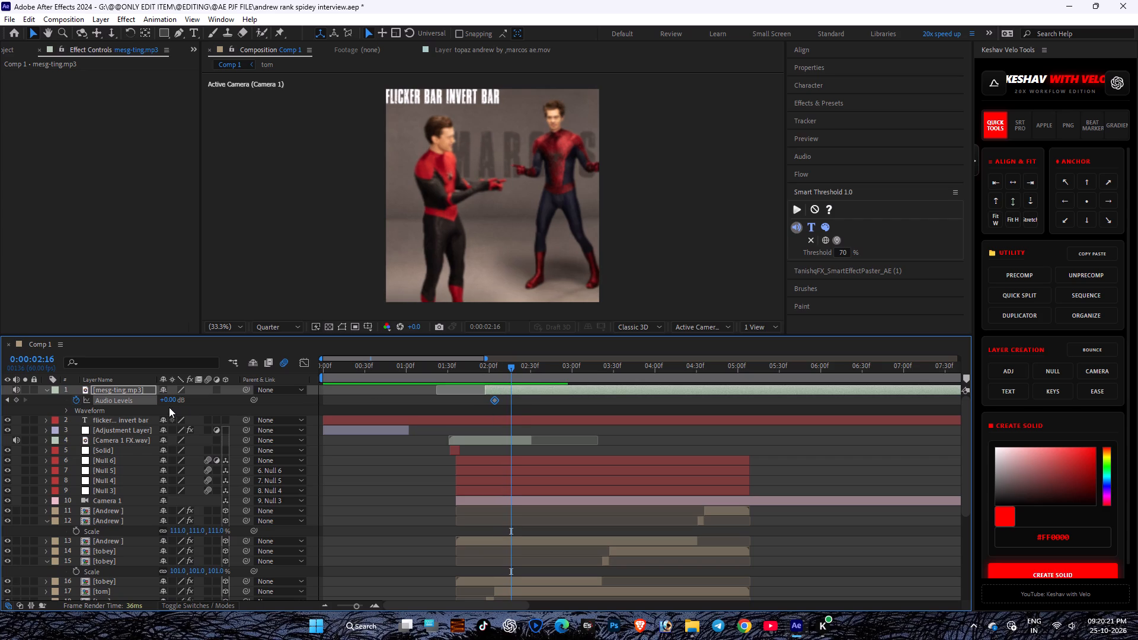
click(164, 401)
key(minus)
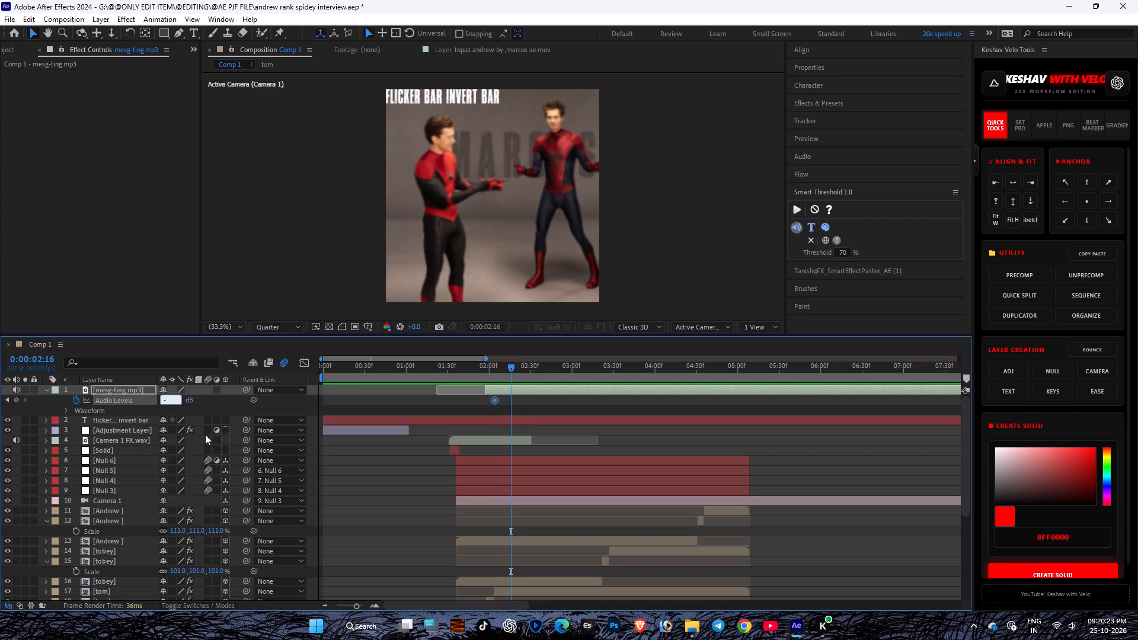
key(6)
key(Return)
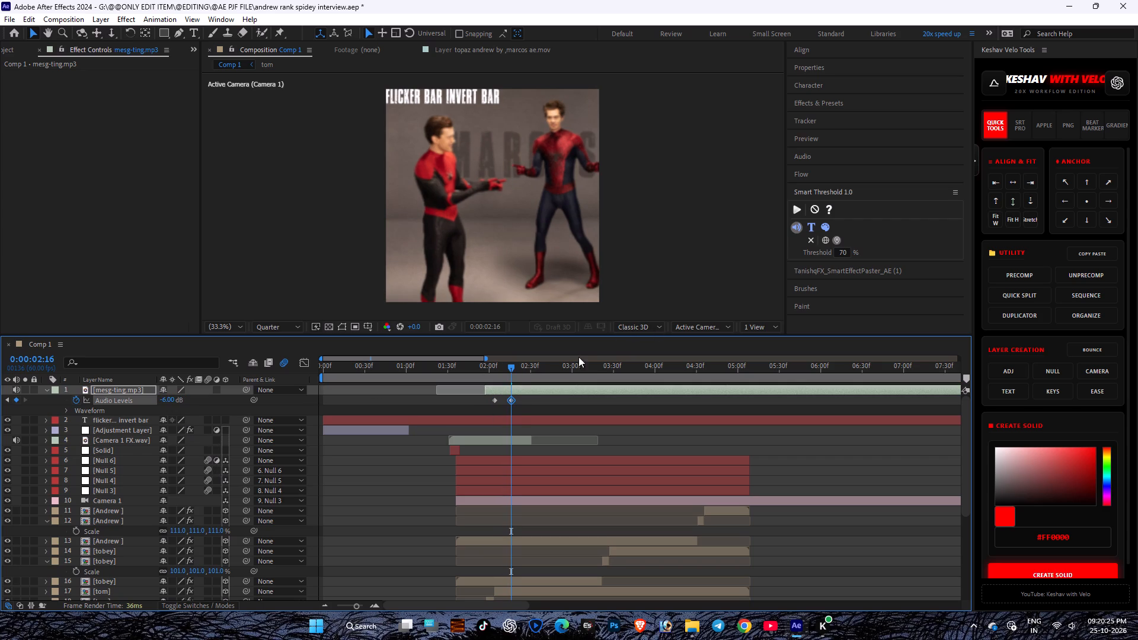
Split mesg-ting.mp3 at about 0:00:02:16 and delete the part after the cut.
drag(509, 375, 515, 372)
key(ctrl+shift+d)
key(Delete)
Preview the trimmed ting sound from 0:00:01:50 and save the project.
drag(503, 366, 475, 364)
key(space)
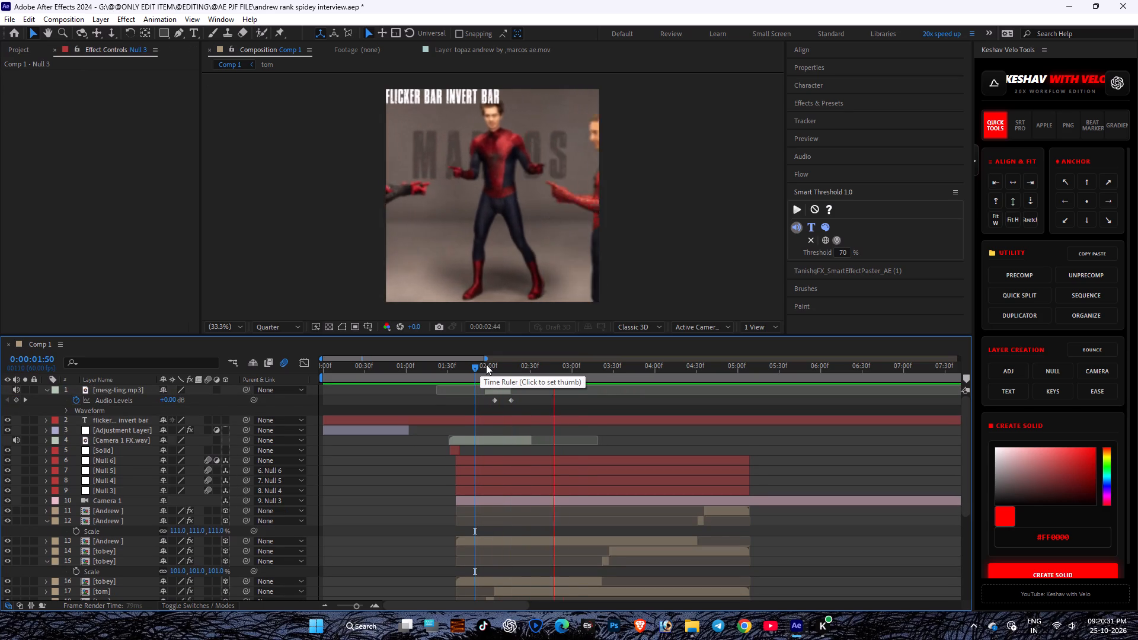
click(505, 370)
key(ctrl+s)
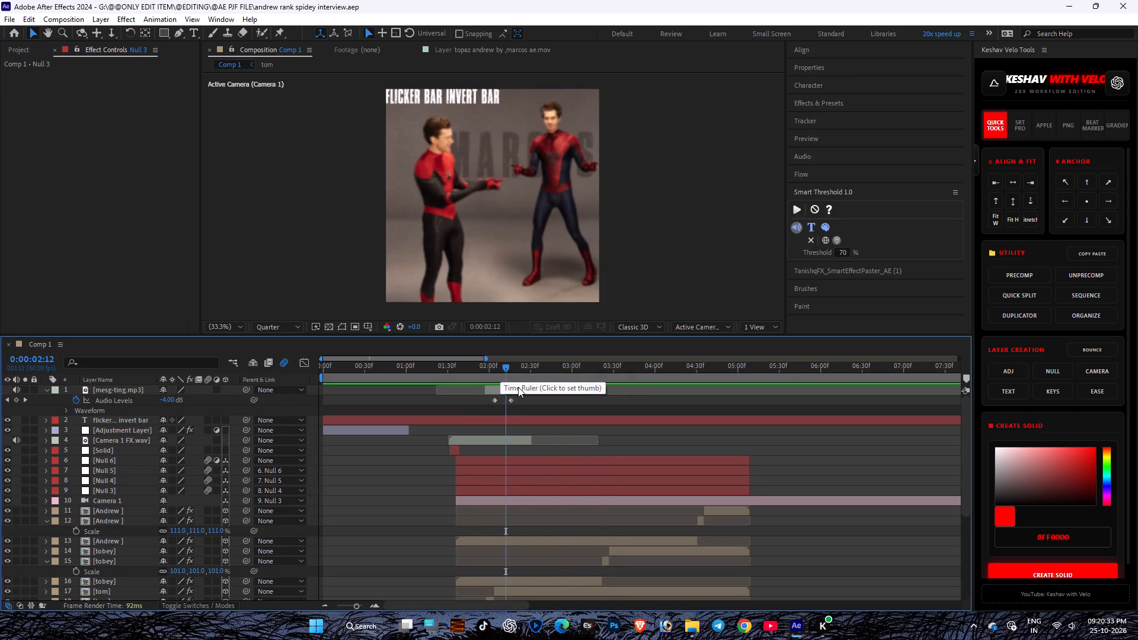
Duplicate the trimmed mesg-ting.mp3 layer twice.
click(508, 391)
click(501, 391)
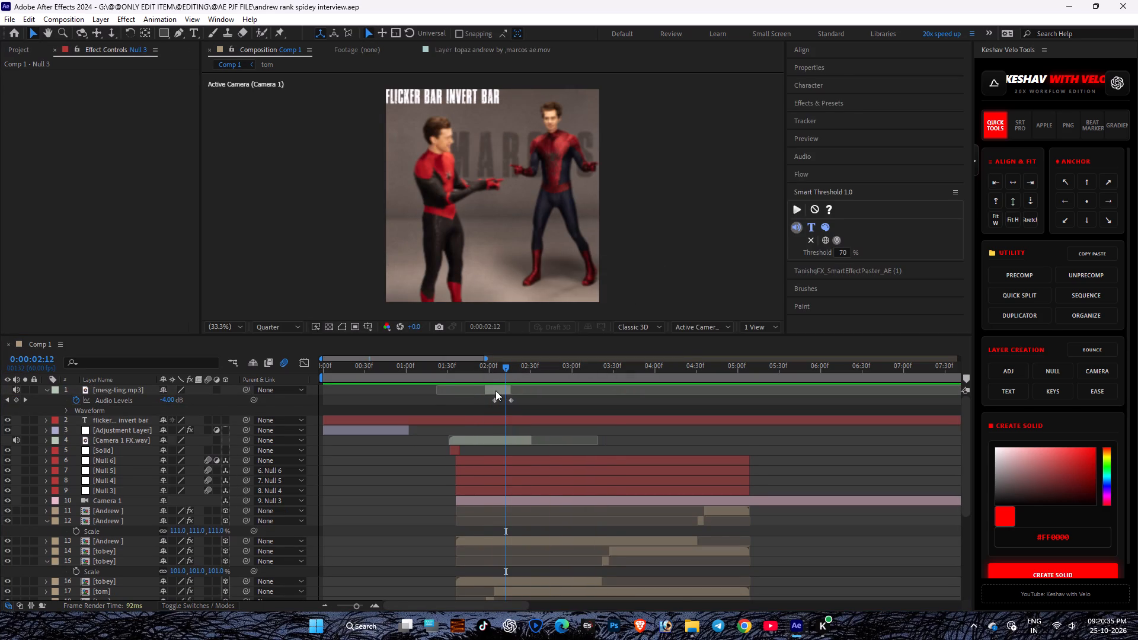
click(494, 393)
key(l)
key(ctrl+d)
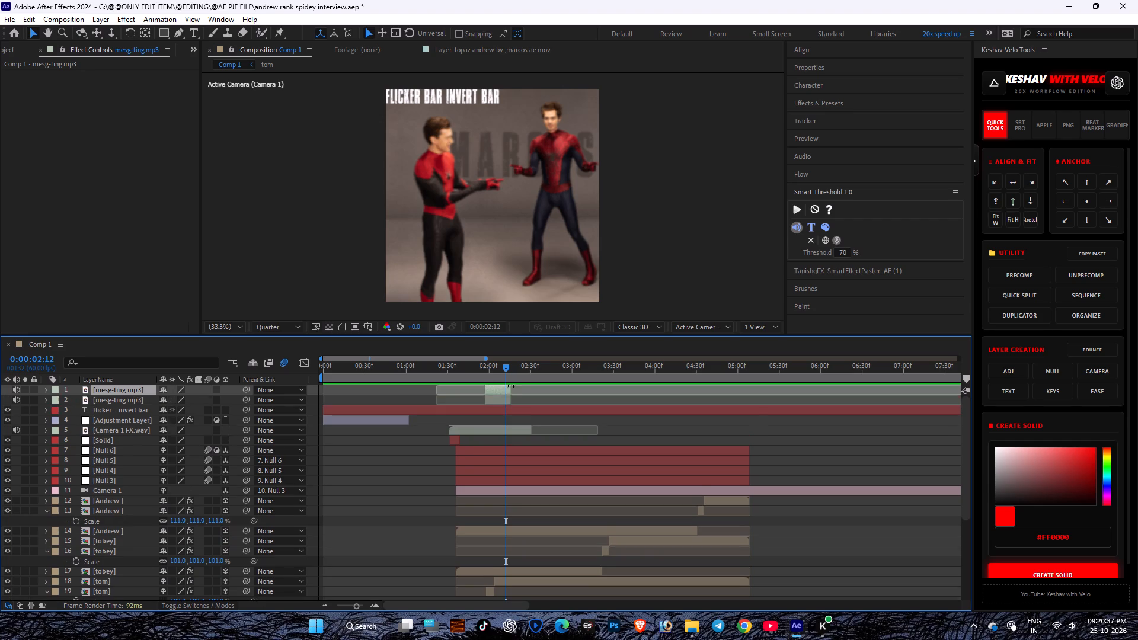
key(ctrl+d)
Move the upper two mesg-ting.mp3 layers together so their trimmed sections start at 0:00:03:21, on the tobey cutout's pop.
ctrl+click(493, 395)
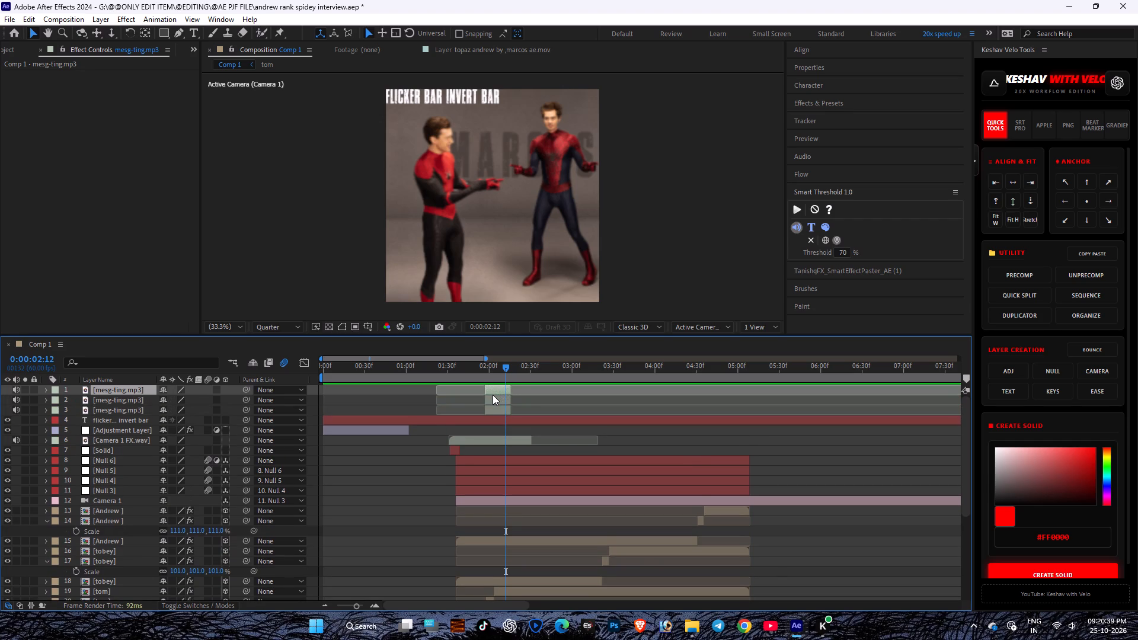
ctrl+click(493, 398)
drag(498, 398, 602, 411)
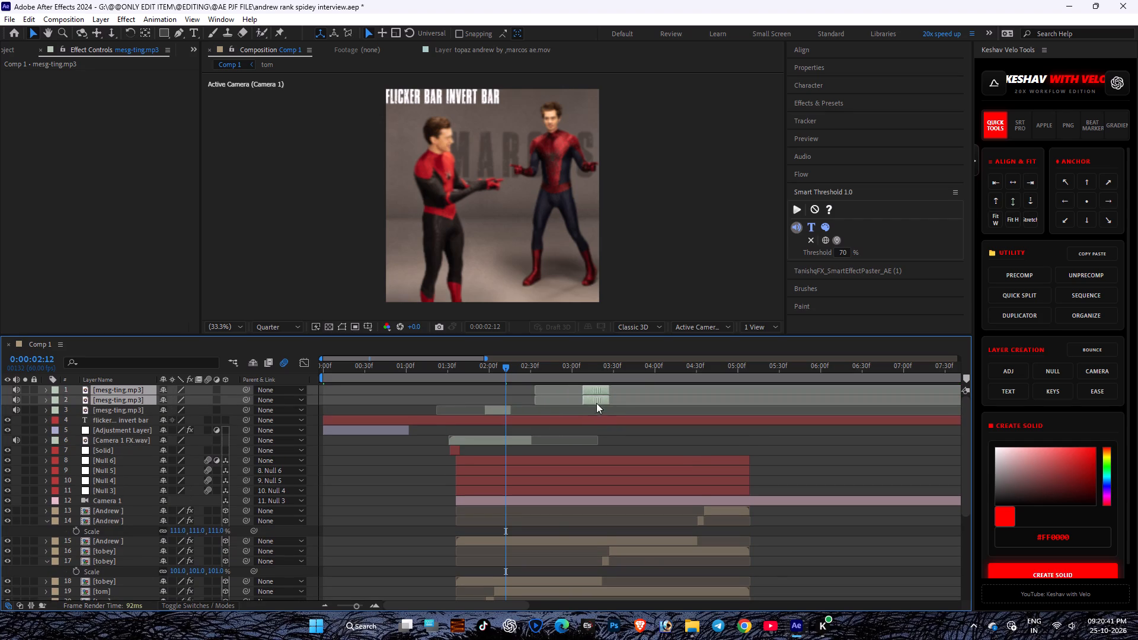
drag(585, 367, 599, 367)
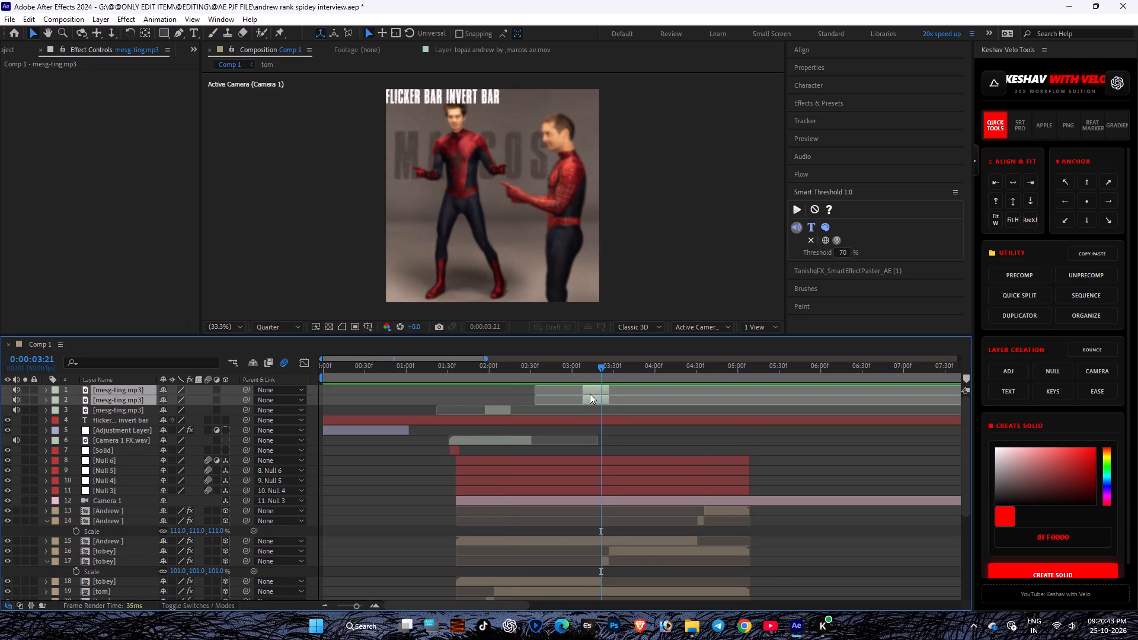
drag(590, 393, 606, 393)
click(655, 417)
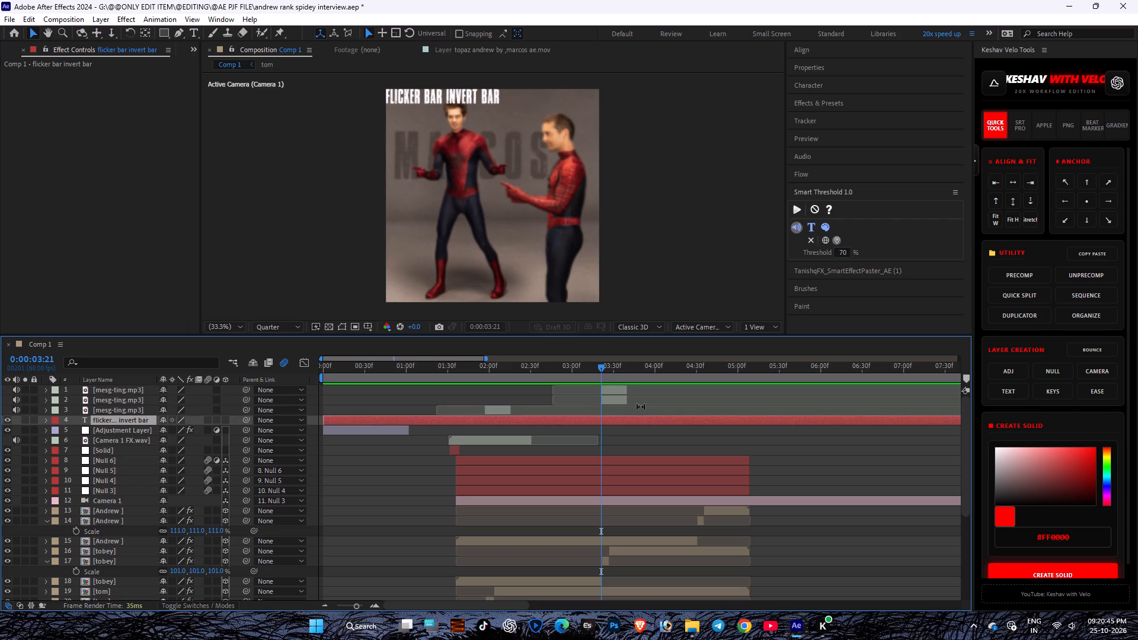
Move the topmost mesg-ting.mp3 layer so its trimmed section starts at 0:00:04:31, on the Andrew cutout's pop.
click(615, 391)
drag(613, 391, 695, 398)
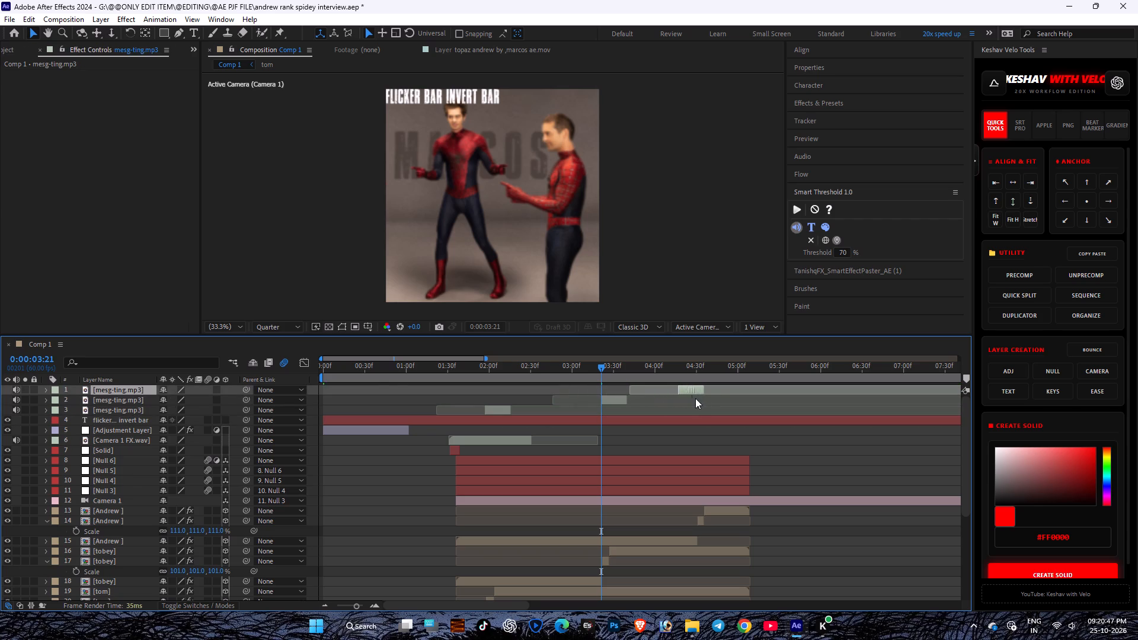
drag(695, 398, 708, 401)
click(707, 360)
drag(704, 362, 696, 369)
shift+click(699, 372)
click(703, 410)
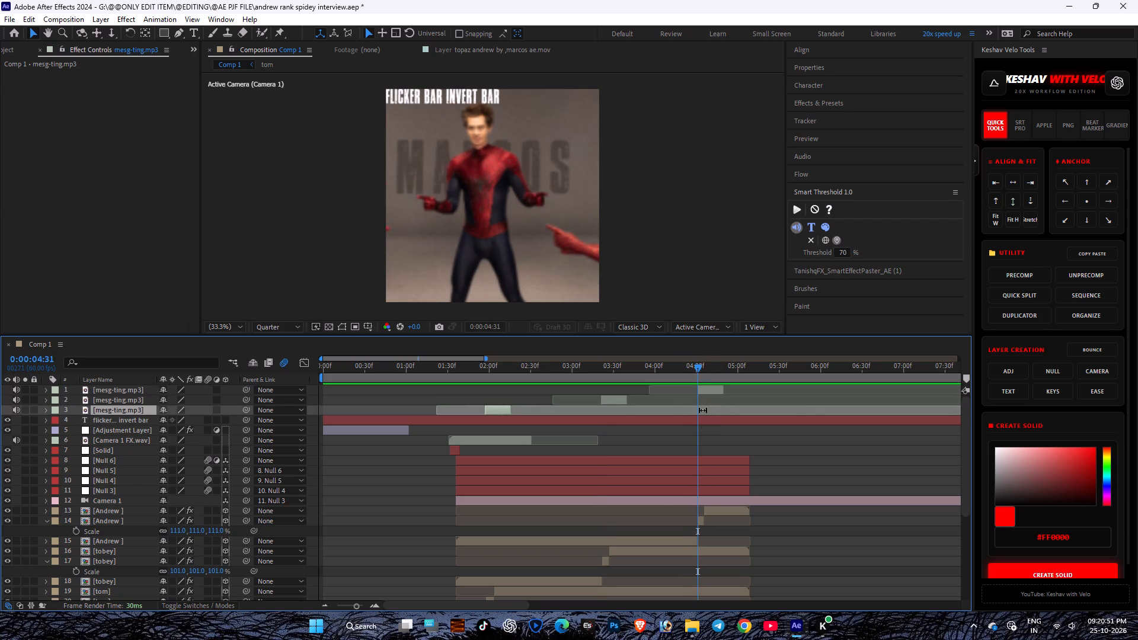
click(704, 434)
Save the project and preview Comp 1 from 0:00:00:00.
drag(664, 366, 0, 375)
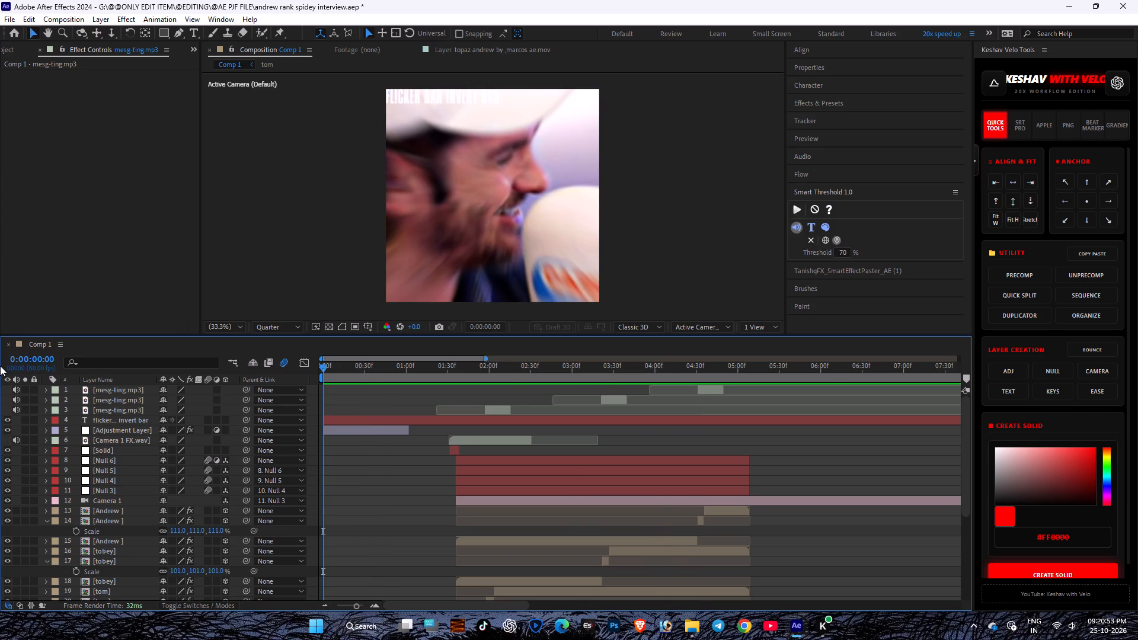
key(ctrl+s)
key(space)
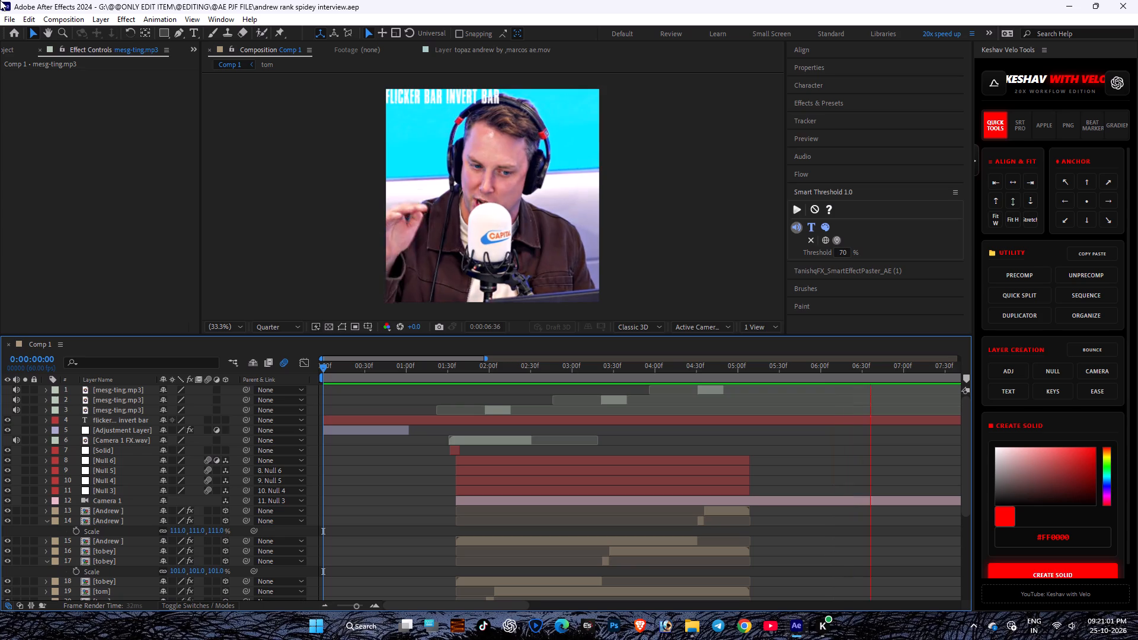
Play back Comp 1 from 0:00:01:41, from 0:00:03:10 and from the start to check the ting sounds' sync.
click(462, 373)
key(space)
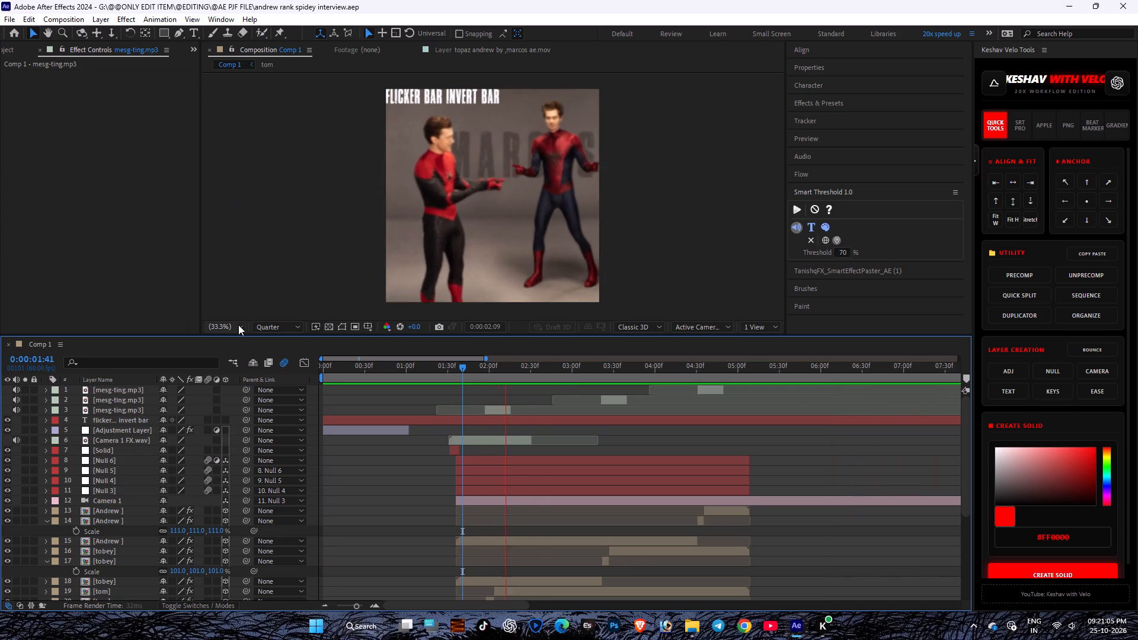
key(space)
key(space)
key(space)
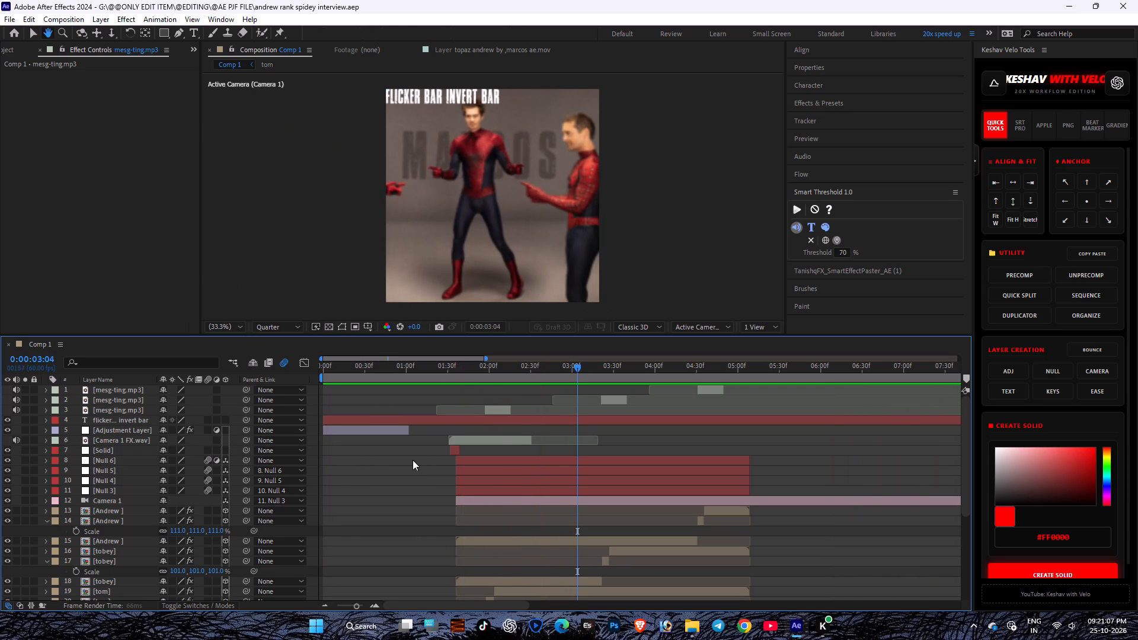
key(space)
key(space)
key(space)
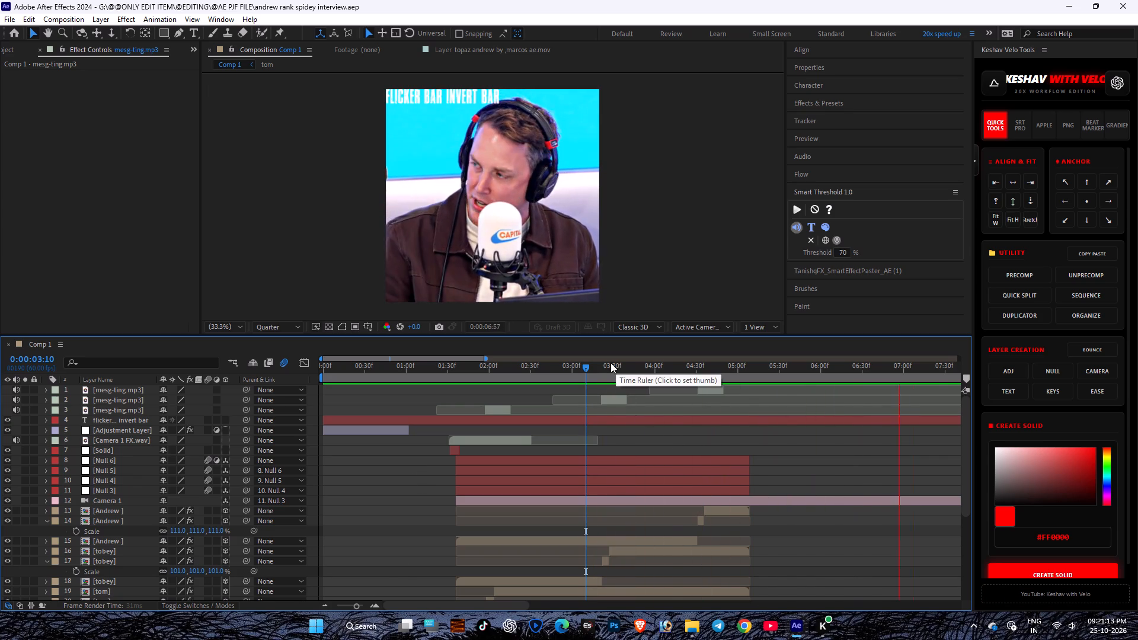
drag(593, 363, 0, 363)
key(space)
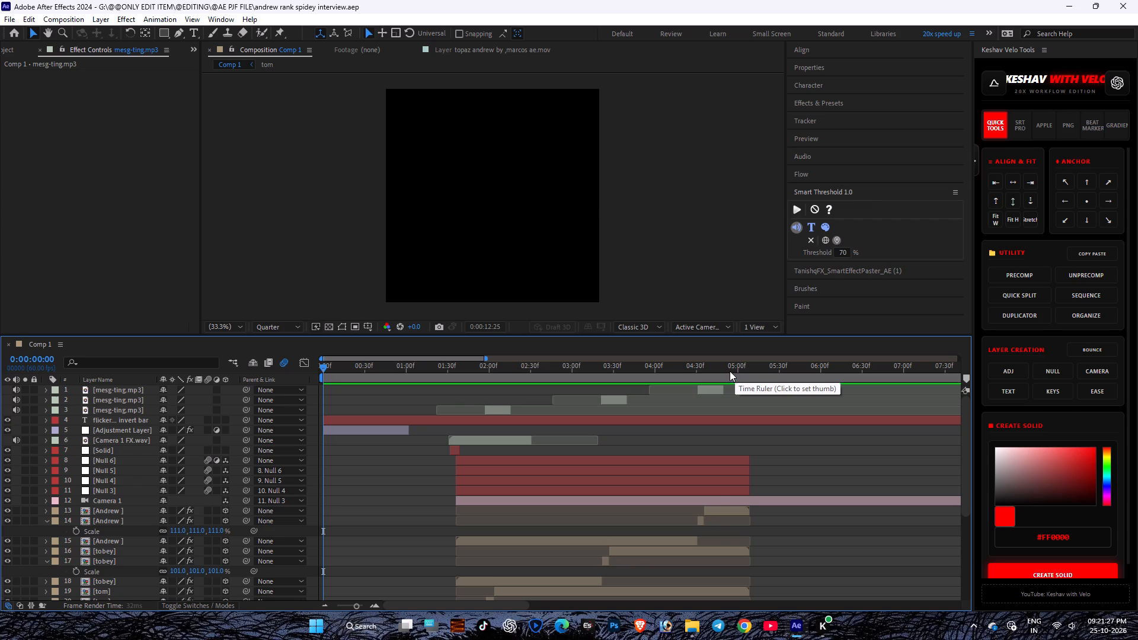
drag(726, 371, 0, 320)
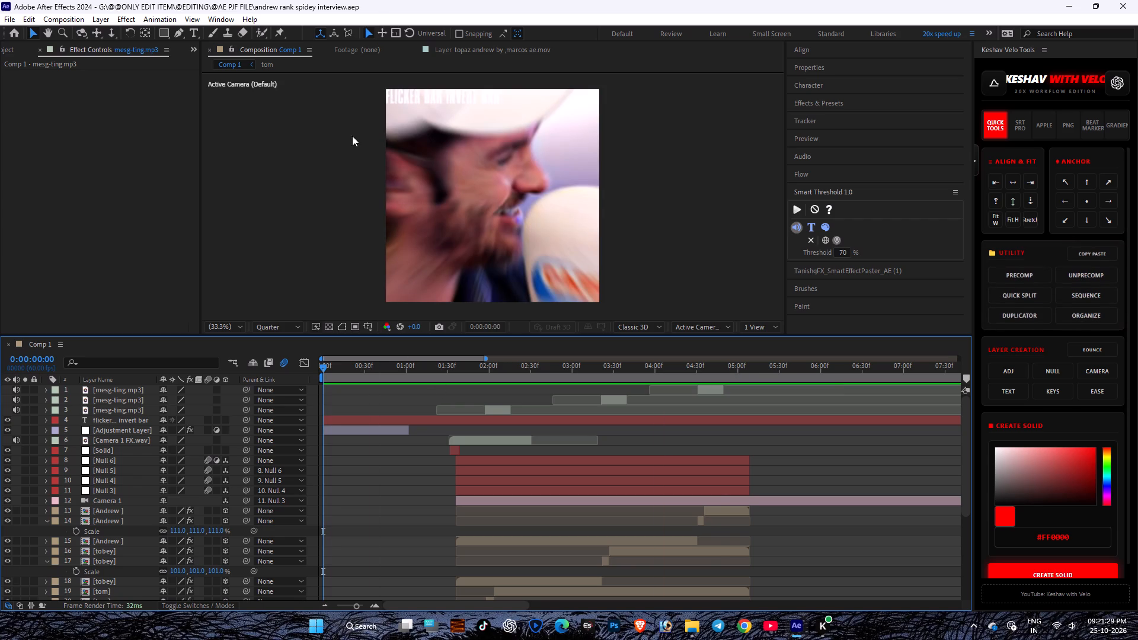
key(space)
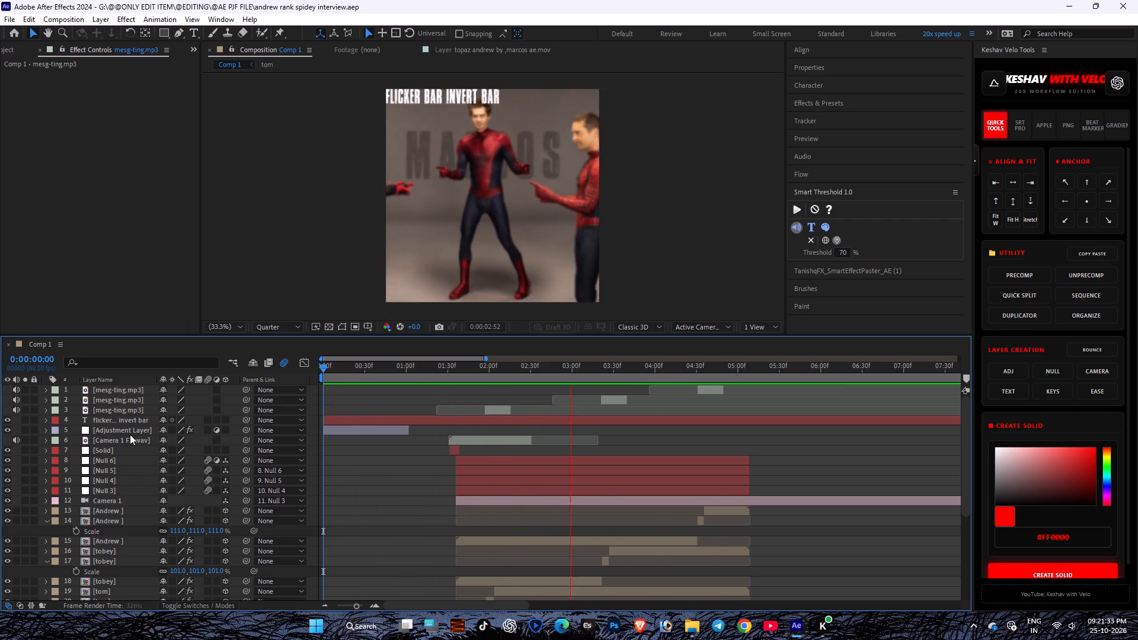
Move the Adjustment Layer to the top of Comp 1's layer stack and save the project.
drag(127, 433, 121, 386)
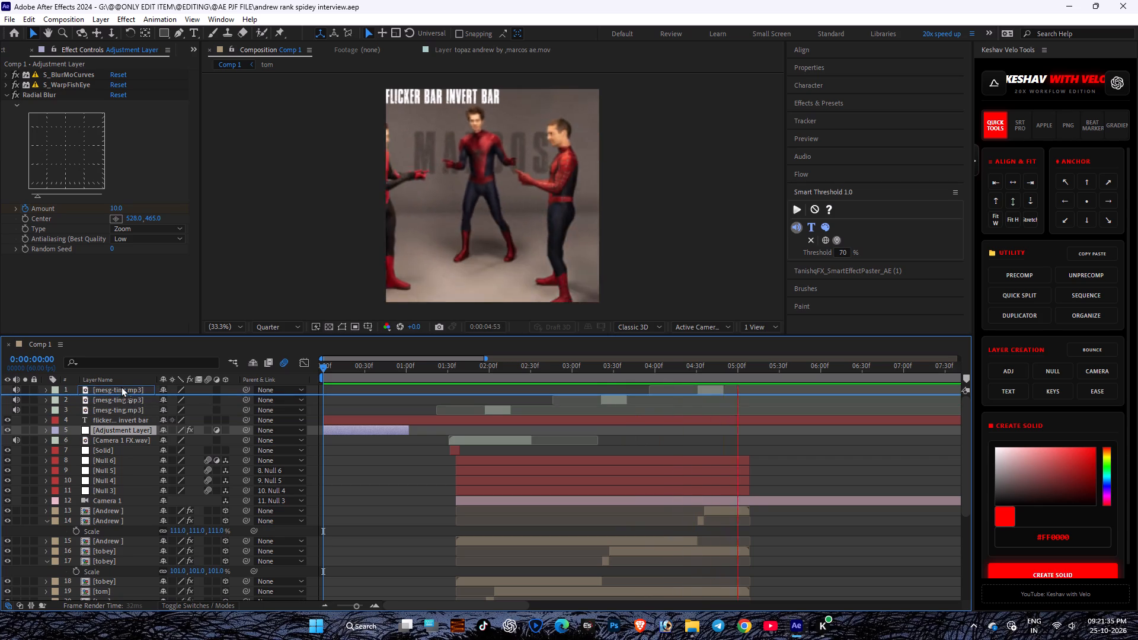
drag(121, 386, 130, 386)
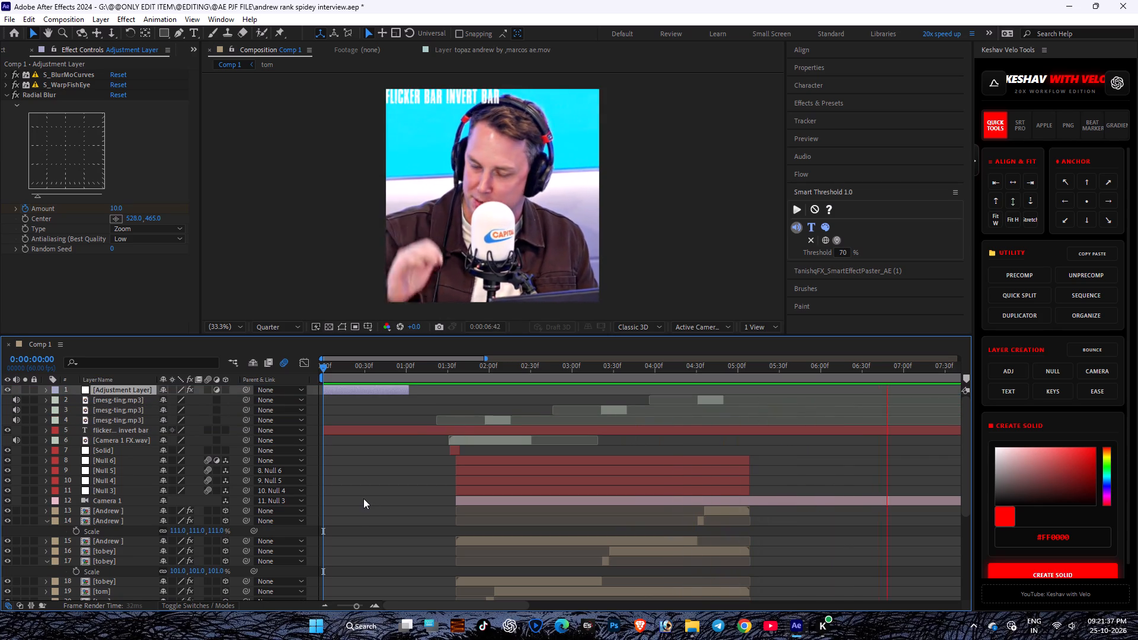
click(363, 498)
key(ctrl+s)
Collapse the revealed Scale properties of the cutout layers in Comp 1.
key(u)
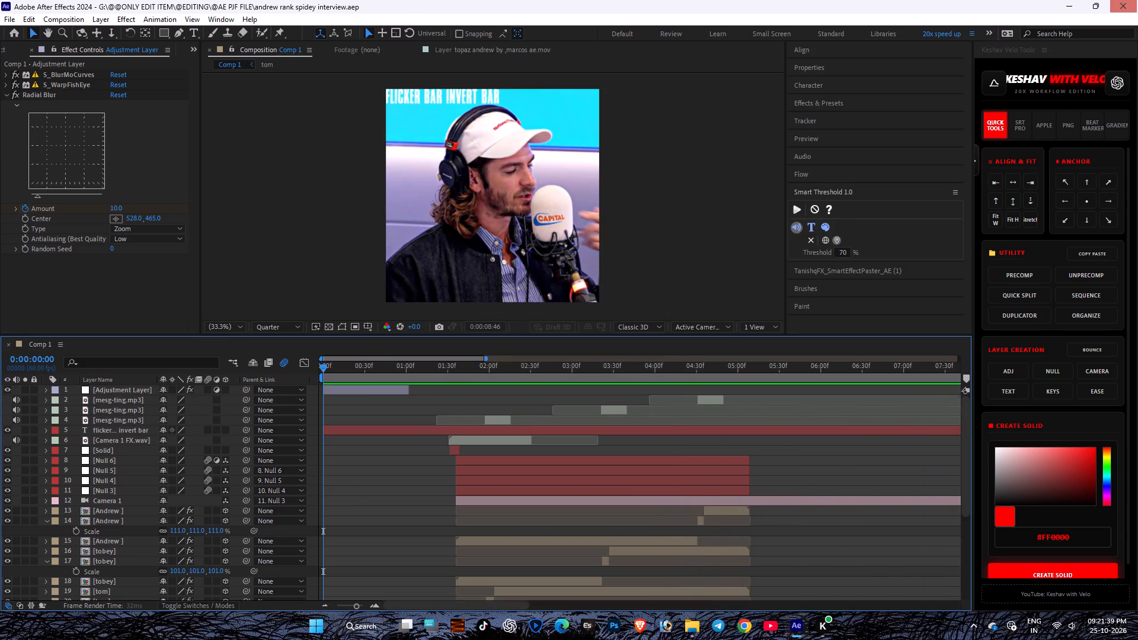
key(u)
Play Comp 1 from the start through the Spider-Man section and check the switch back to the interview footage near 0:00:05:10.
drag(414, 372, 171, 385)
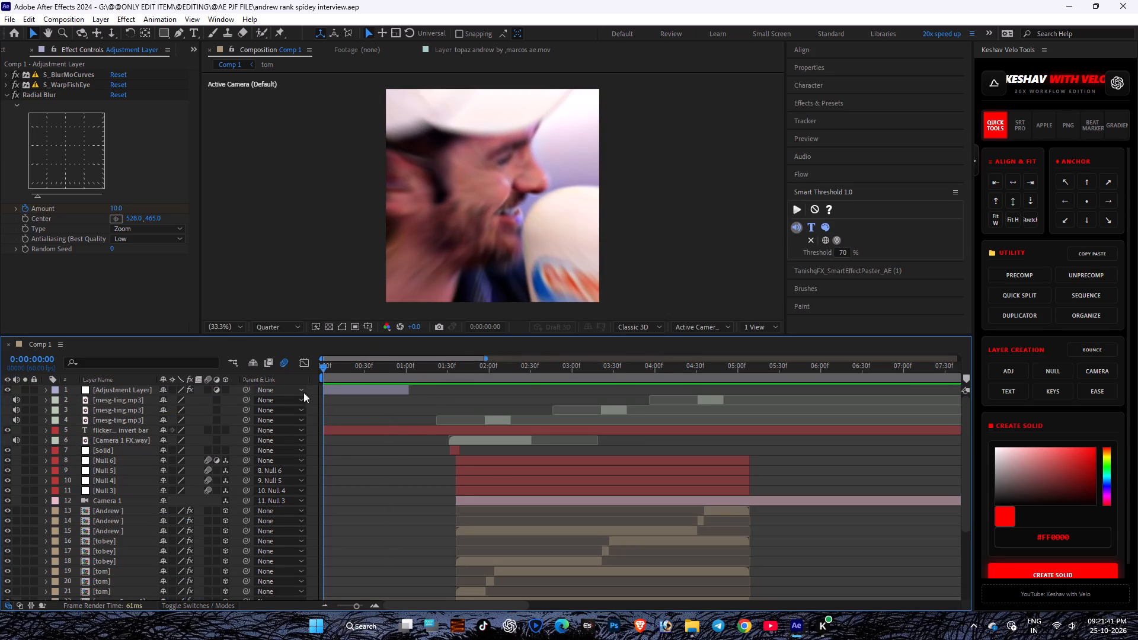
key(space)
scroll(443, 434, down, 6)
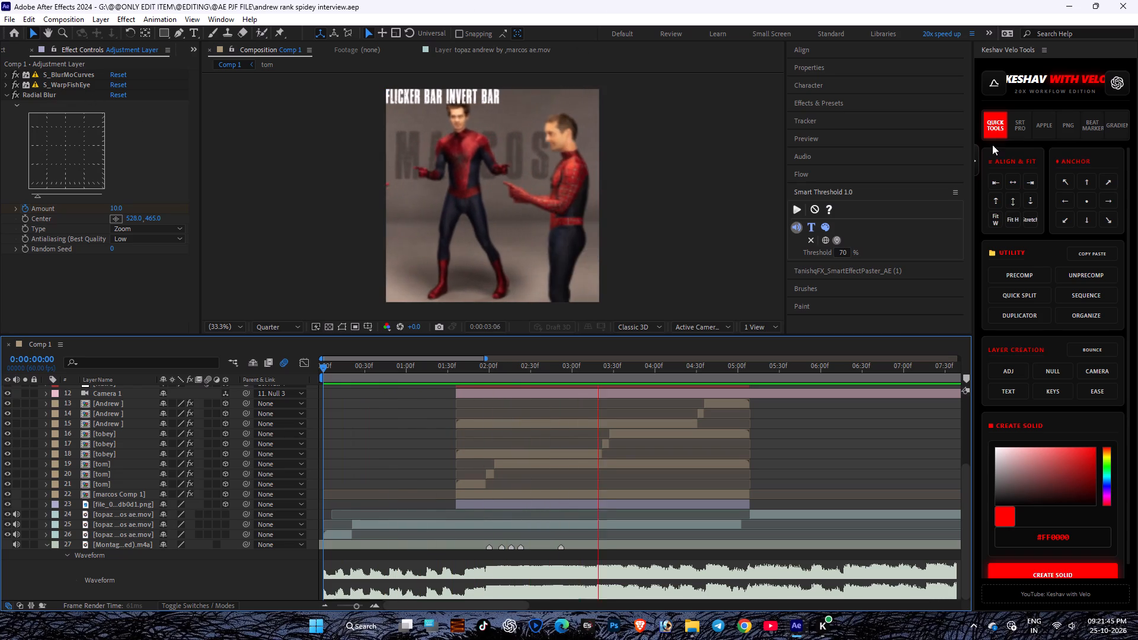
key(space)
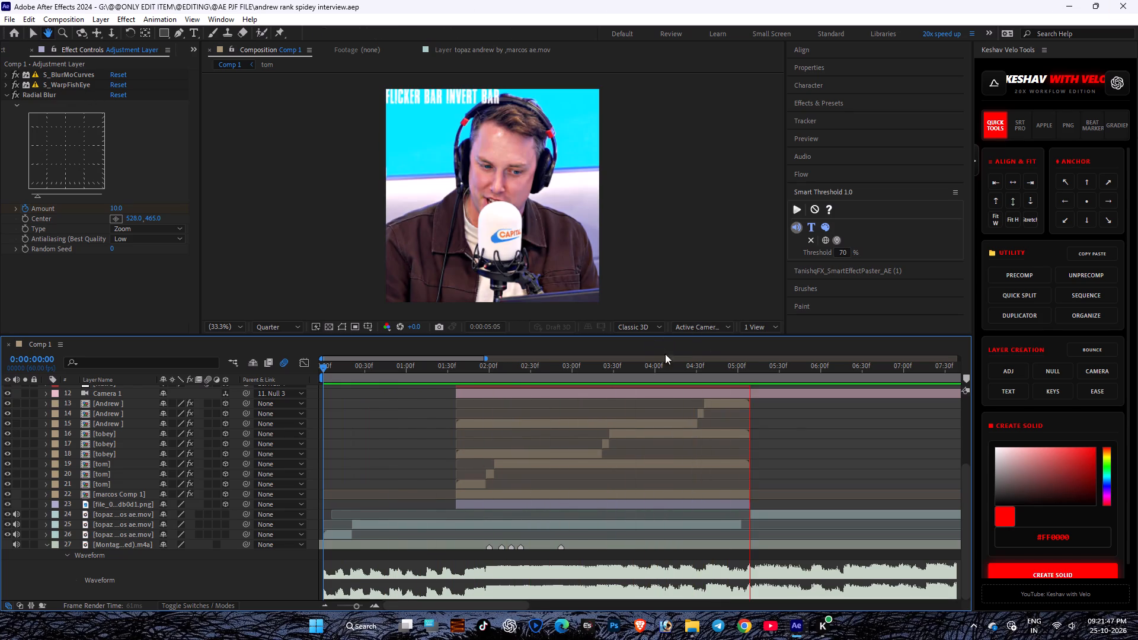
key(space)
key(space)
key(space)
key(space)
key(space)
key(space)
key(space)
key(space)
key(space)
key(space)
key(space)
key(space)
key(space)
key(space)
key(space)
key(space)
drag(817, 414, 551, 505)
key(space)
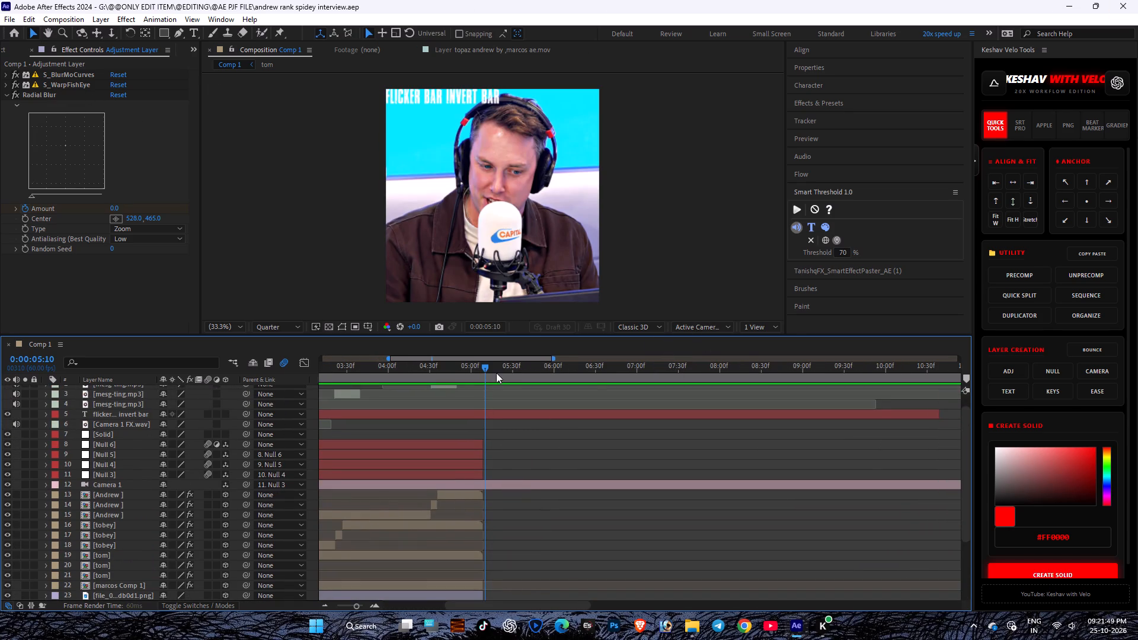
Replay Comp 1 from about 0:00:05:08 to review the cut from the Spider-Man section into the interview footage.
key(space)
drag(491, 368, 481, 368)
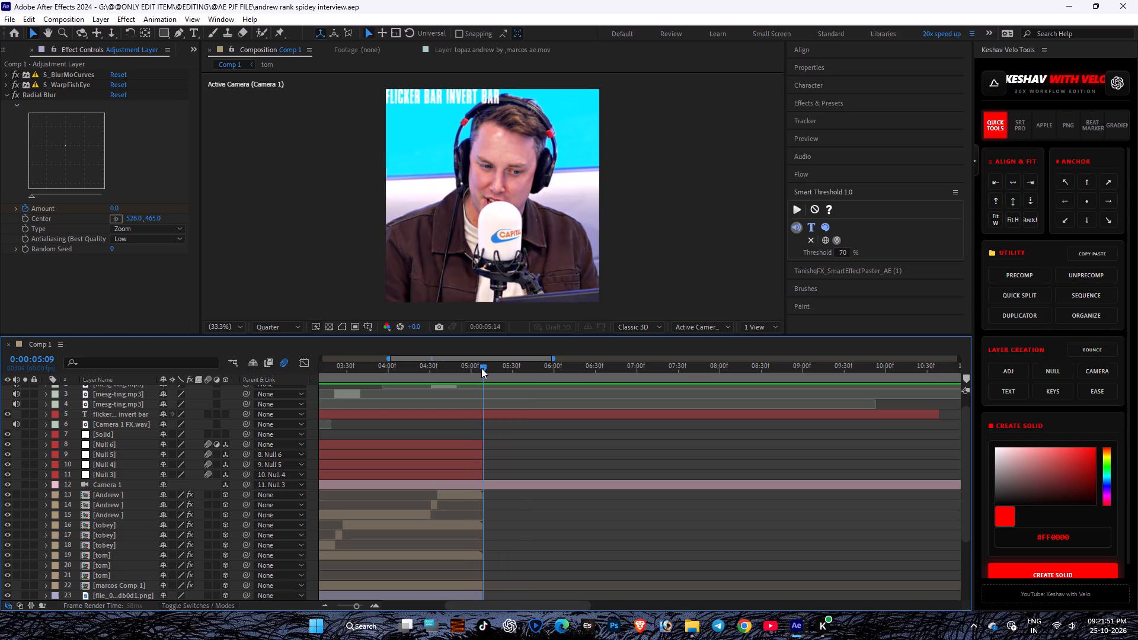
drag(481, 368, 484, 365)
key(shift+space)
click(484, 365)
key(space)
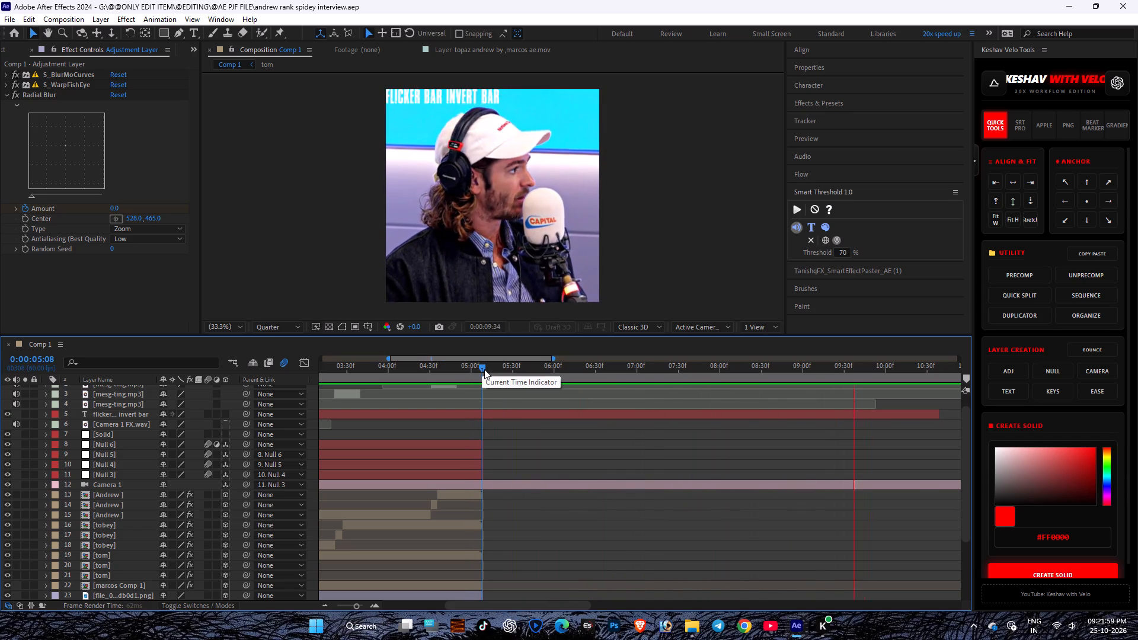
shift+click(484, 369)
click(484, 369)
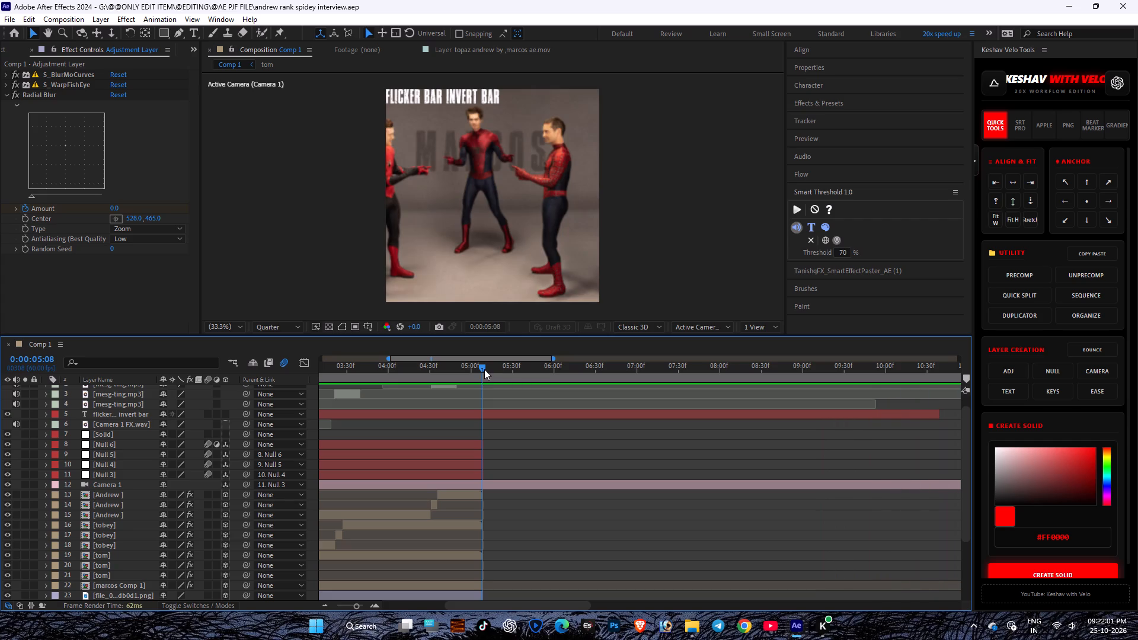
key(space)
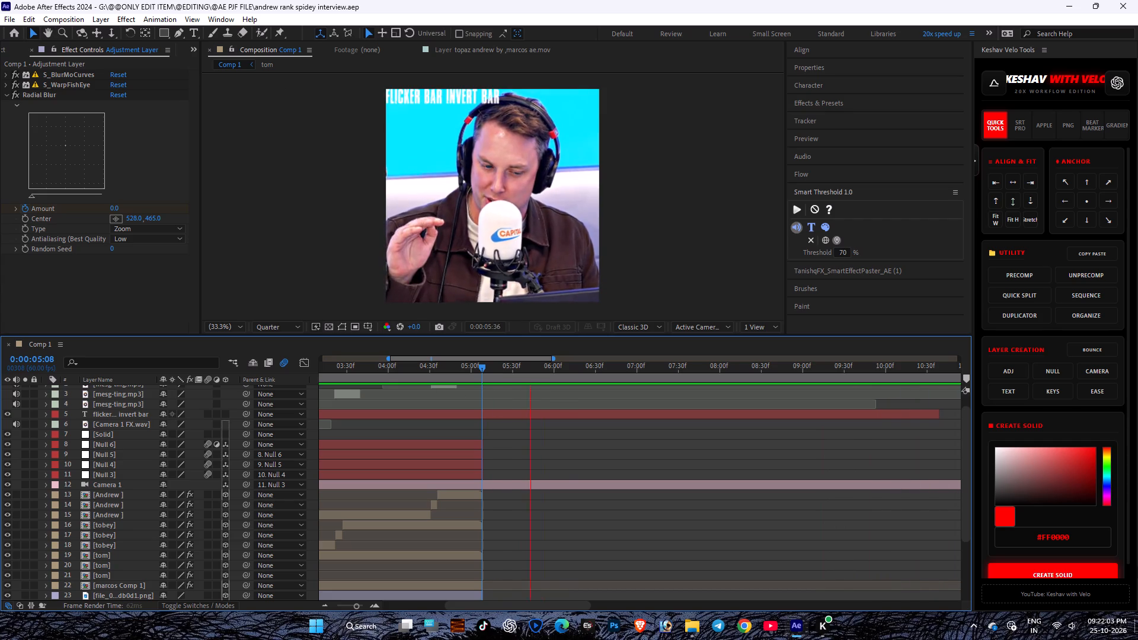
Save the project.
key(ctrl+s)
Play the interview footage from 0:00:06:53, 0:00:07:55 and 0:00:09:23 to review it up to the end of its clip.
key(space)
key(space)
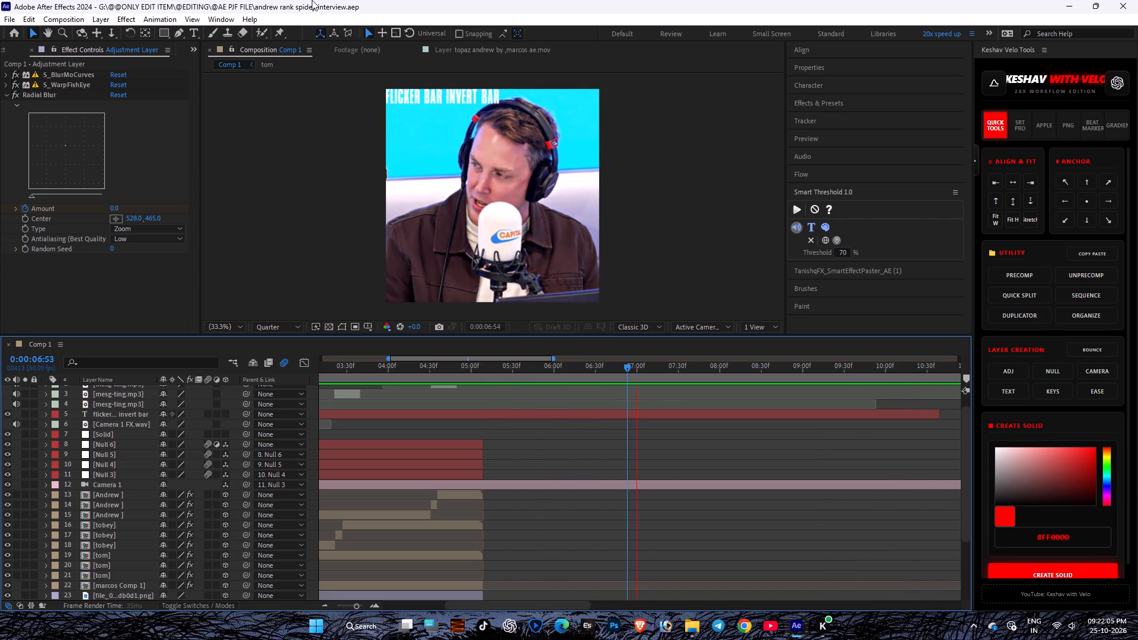
key(space)
key(space)
key(space)
key(space)
key(space)
key(space)
key(space)
key(space)
key(space)
key(space)
key(space)
key(space)
key(space)
key(space)
key(space)
key(space)
key(space)
key(space)
key(space)
key(space)
key(space)
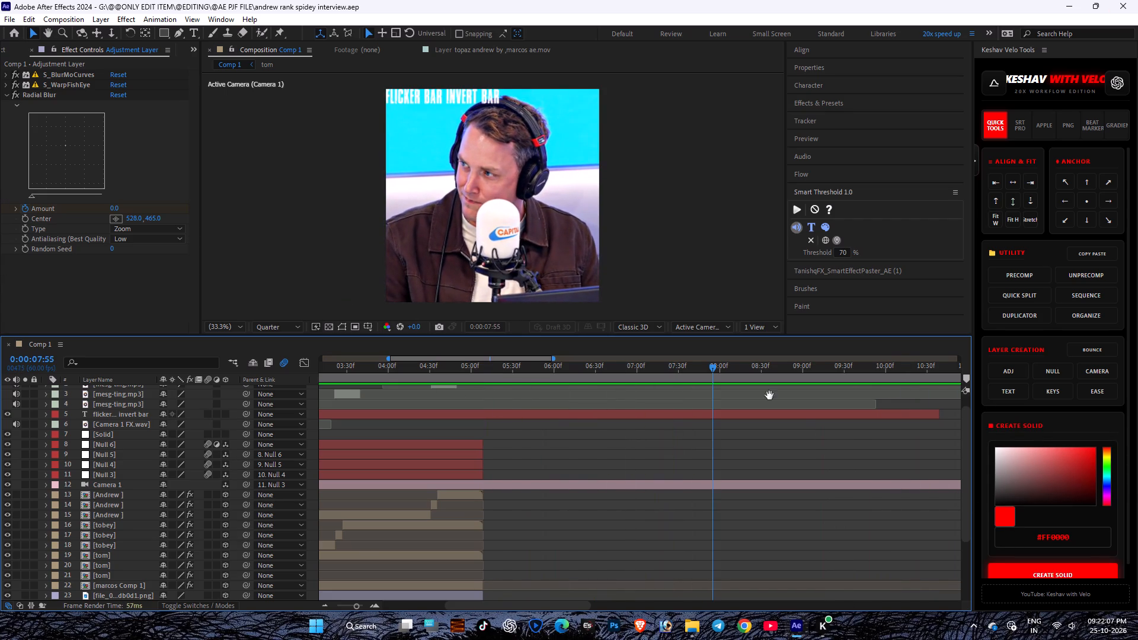
drag(829, 442, 582, 433)
key(space)
key(space)
key(space)
key(space)
key(space)
key(space)
key(space)
key(space)
key(space)
key(space)
key(space)
key(space)
key(space)
key(space)
key(space)
key(space)
key(space)
key(space)
key(space)
key(space)
drag(575, 434, 563, 274)
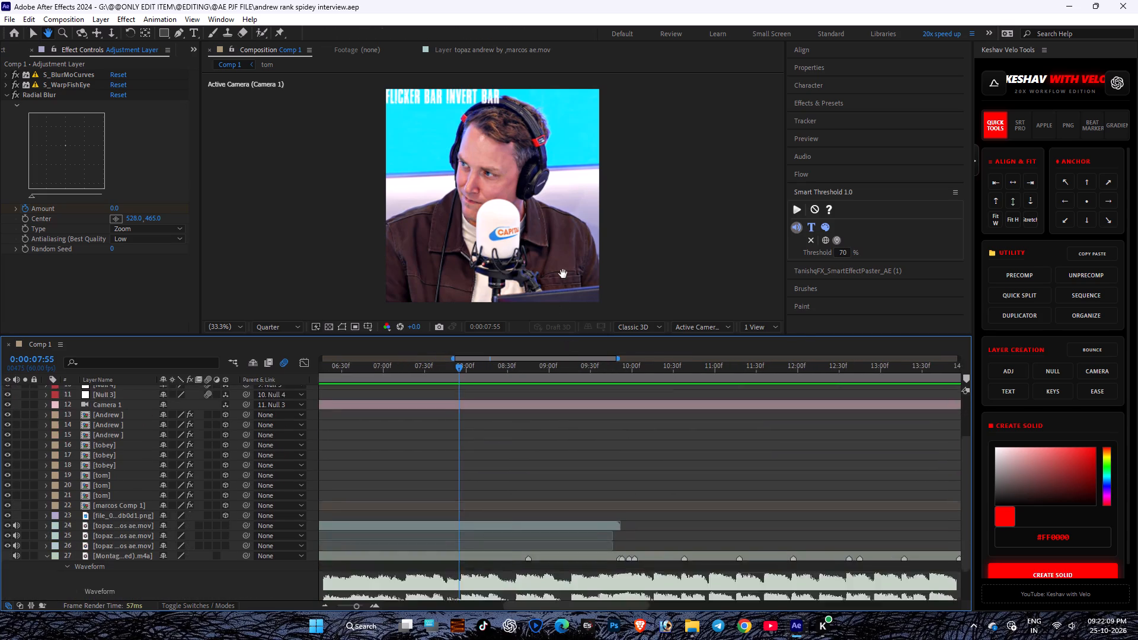
drag(563, 274, 632, 137)
key(space)
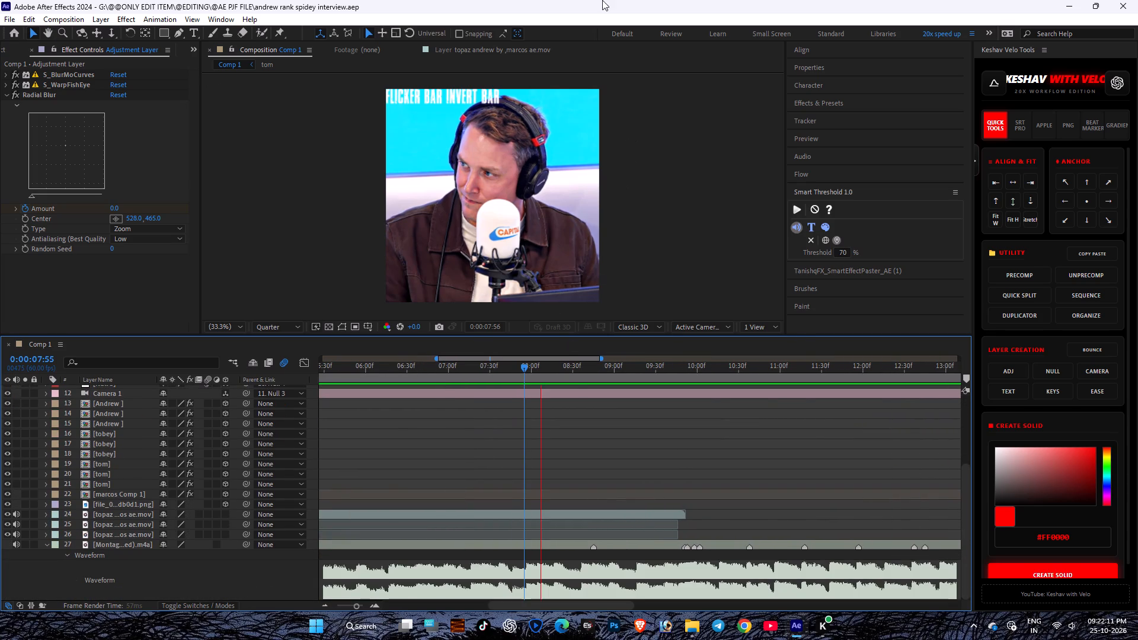
key(space)
key(space)
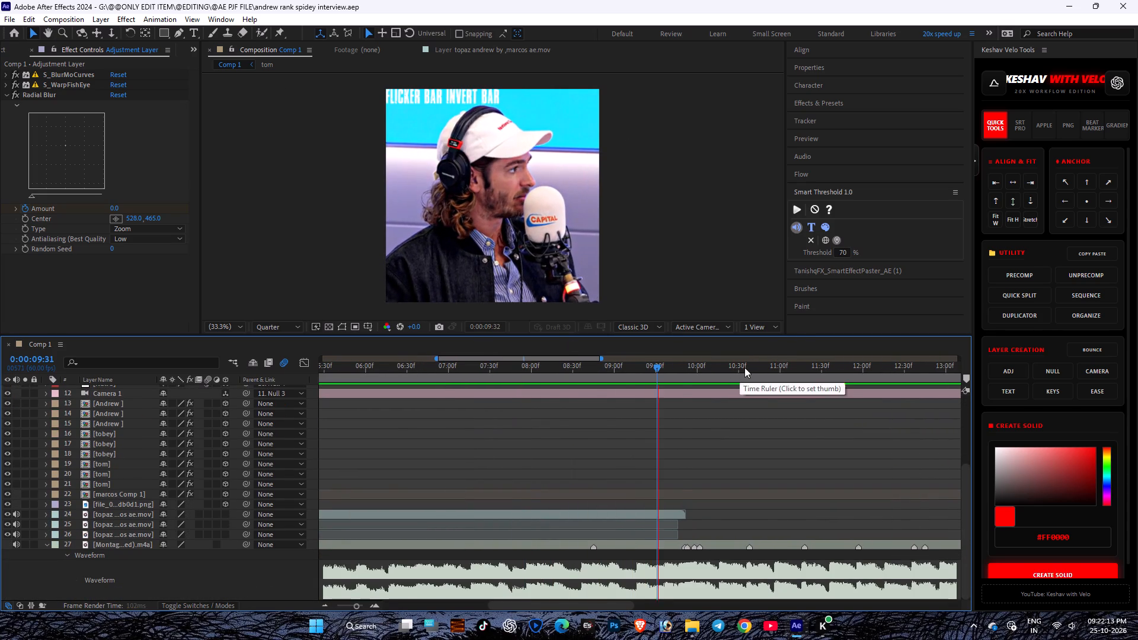
key(space)
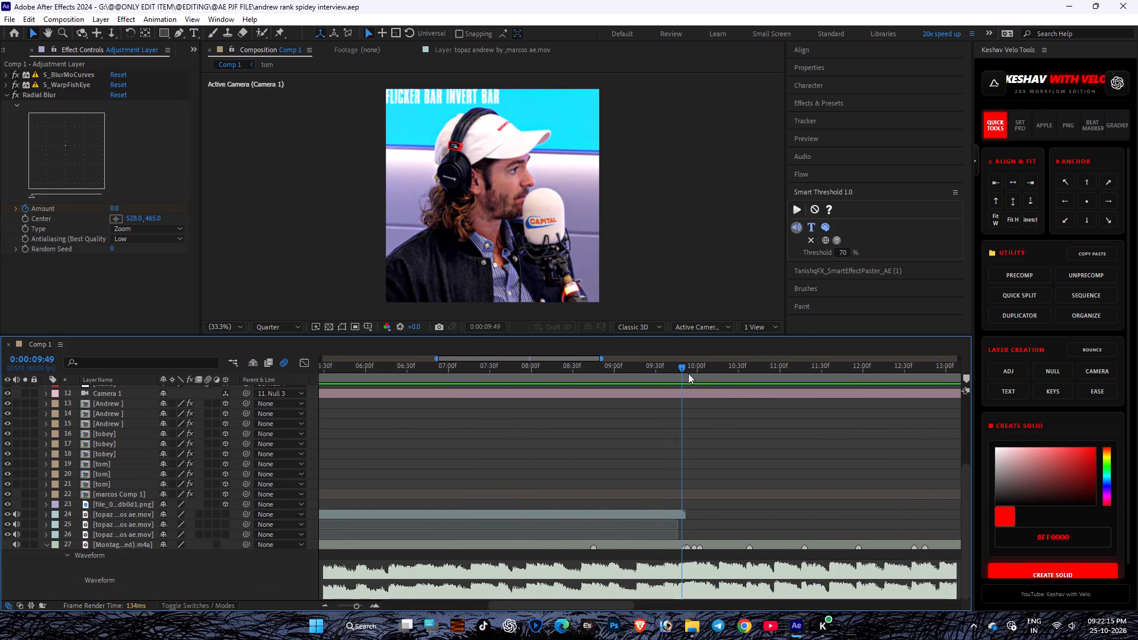
key(space)
key(space)
drag(670, 367, 646, 370)
key(space)
key(space)
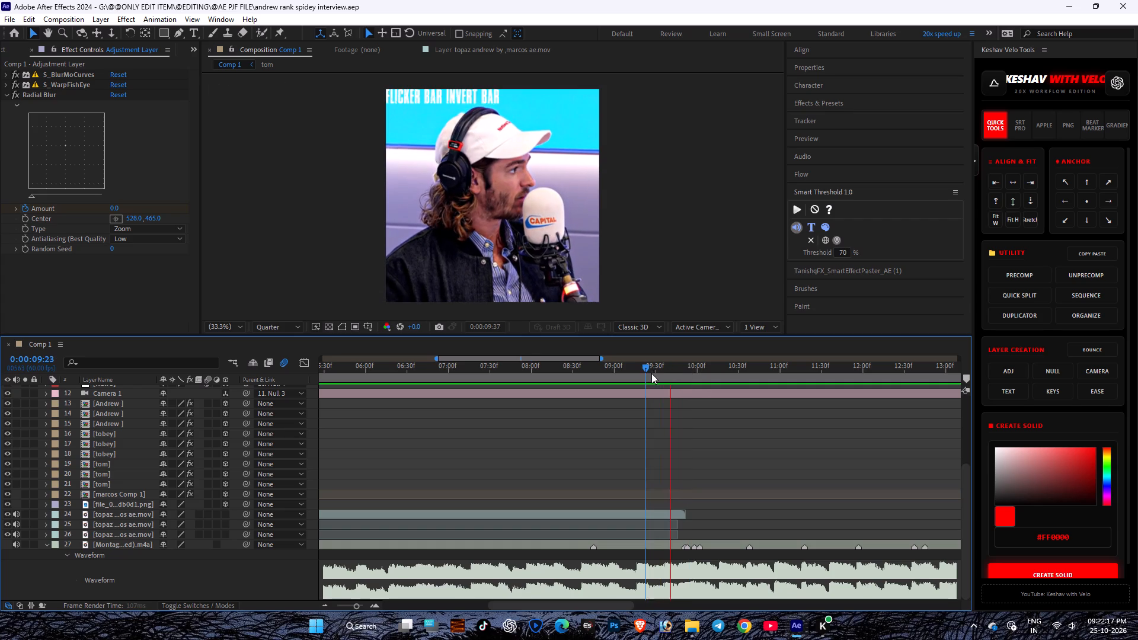
key(space)
key(space)
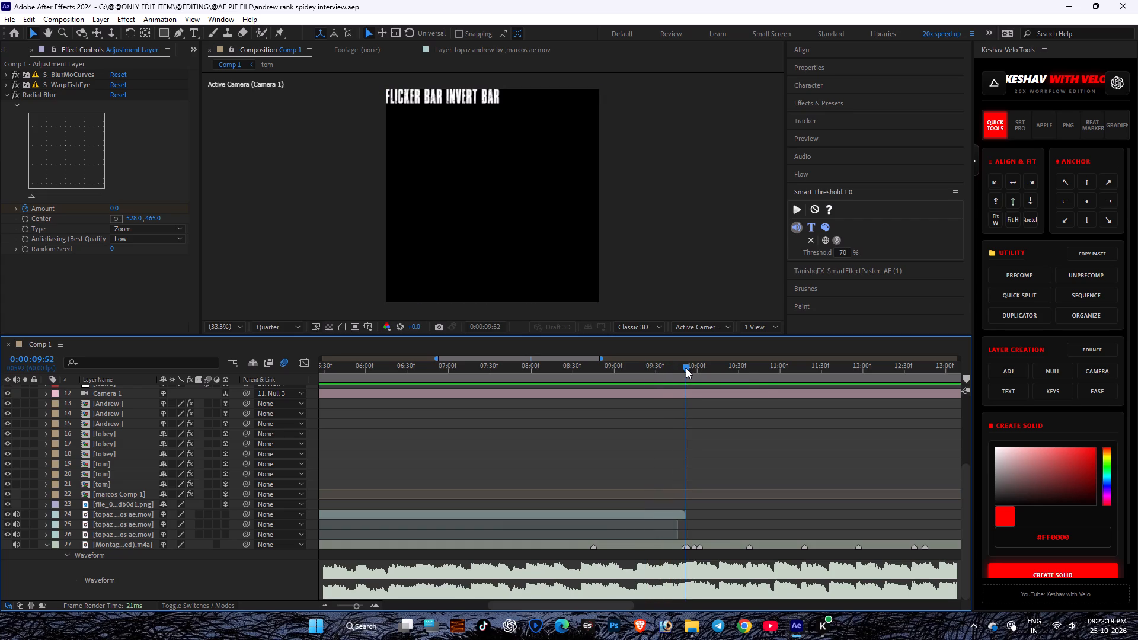
Examine the interview clip's end at 0:00:09:51 against the music waveform and markers, replaying from that frame.
drag(686, 368, 678, 368)
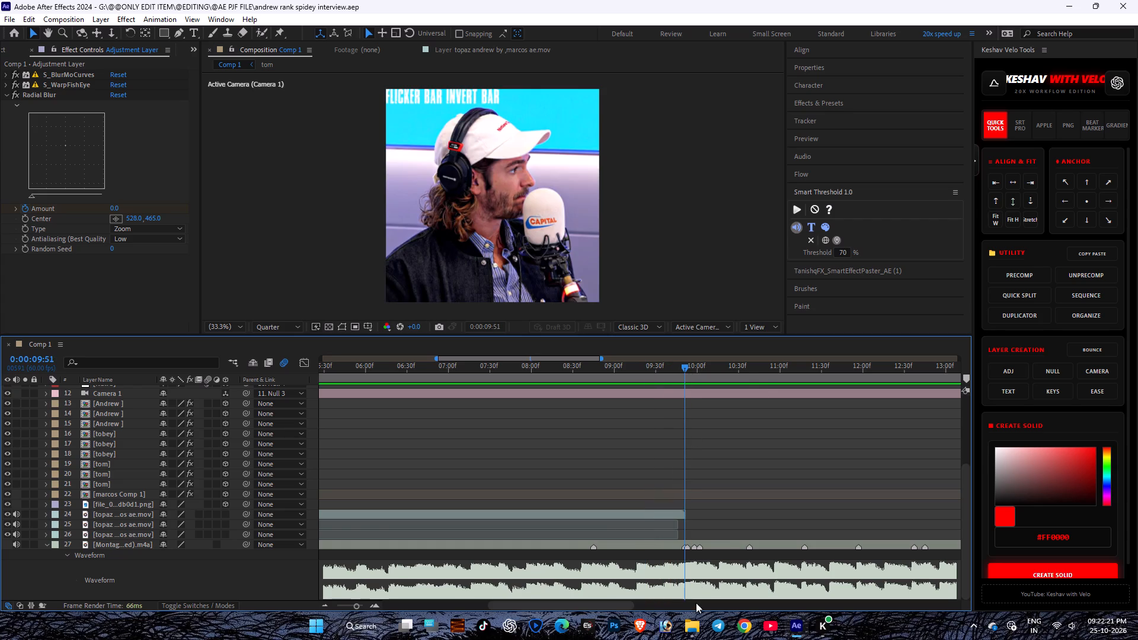
scroll(696, 579, up, 2)
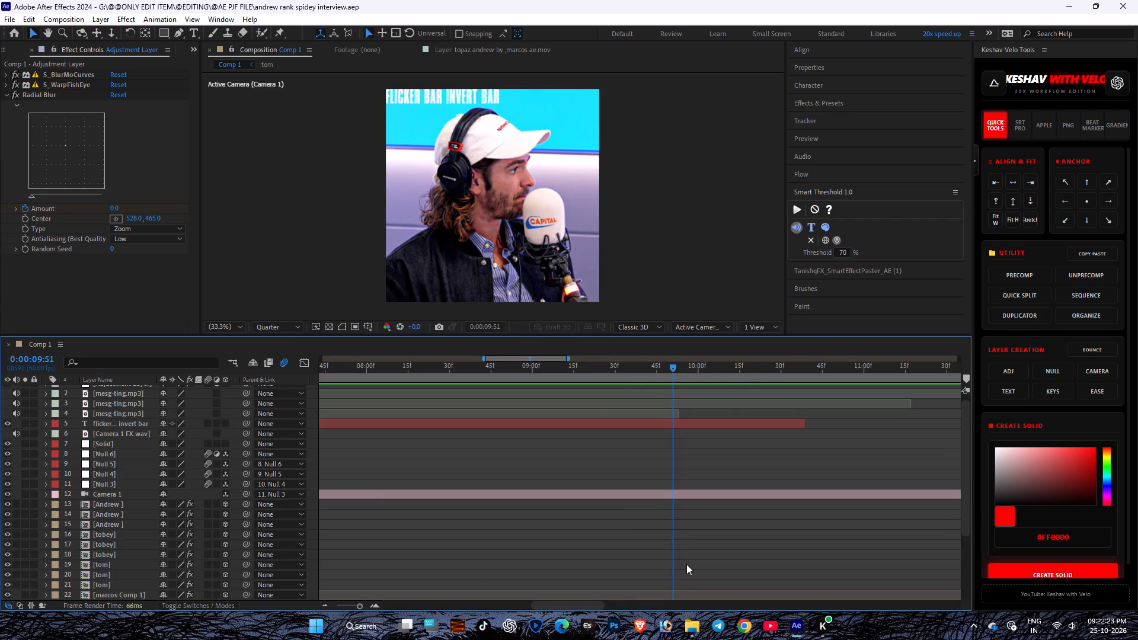
scroll(667, 564, down, 9)
scroll(664, 567, up, 5)
alt+scroll(666, 564, down, 3)
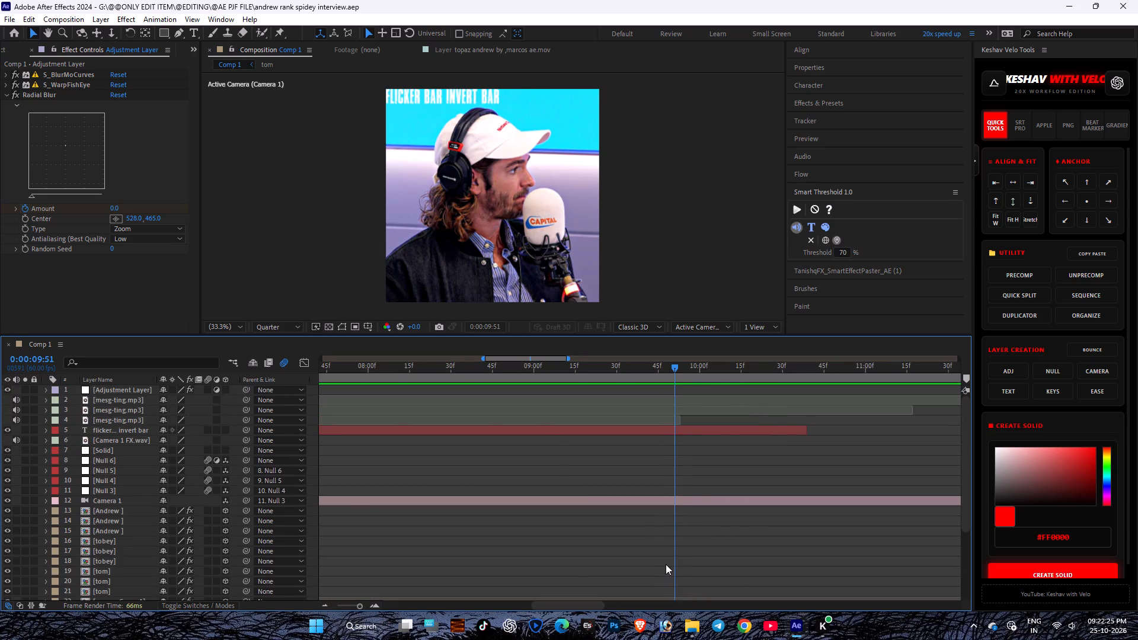
alt+scroll(666, 564, down, 6)
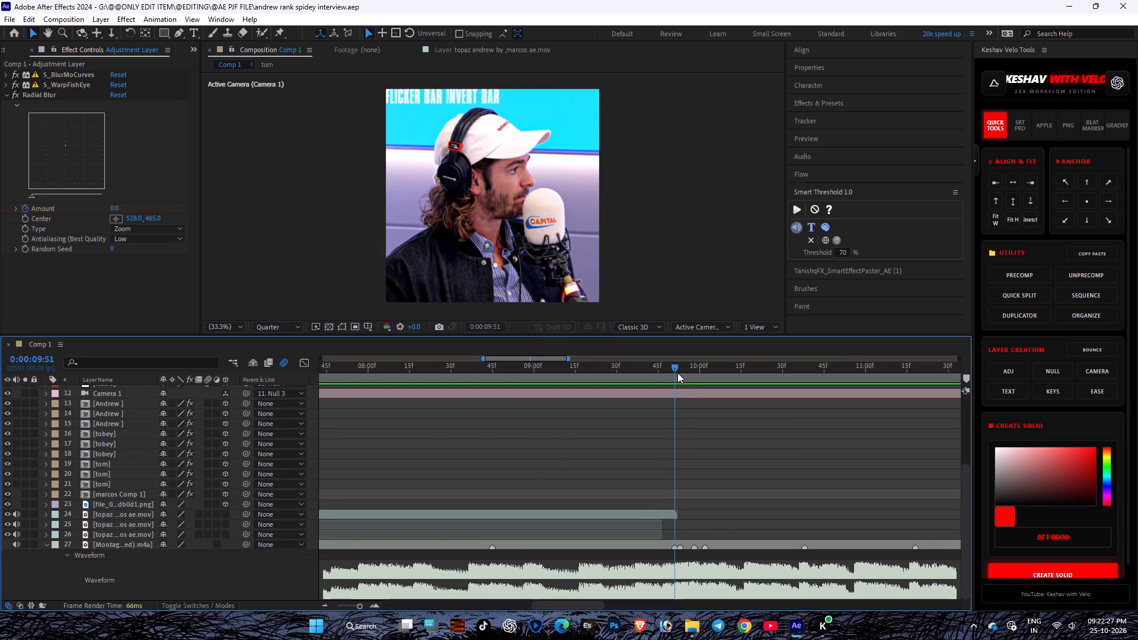
drag(675, 373, 670, 373)
click(670, 373)
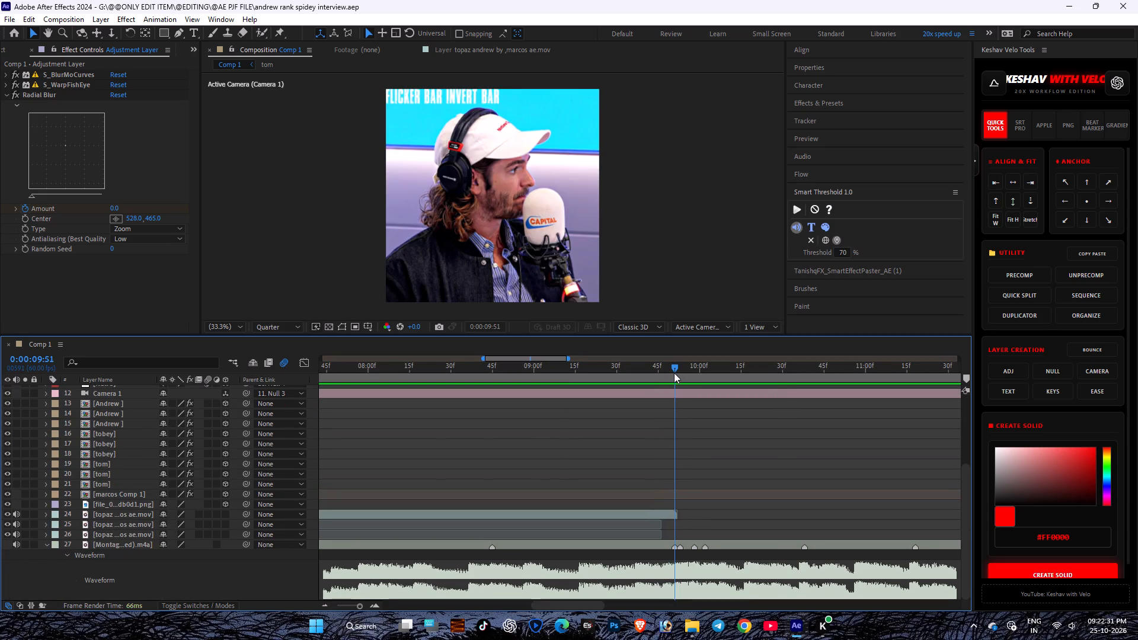
key(space)
click(674, 373)
key(space)
key(space)
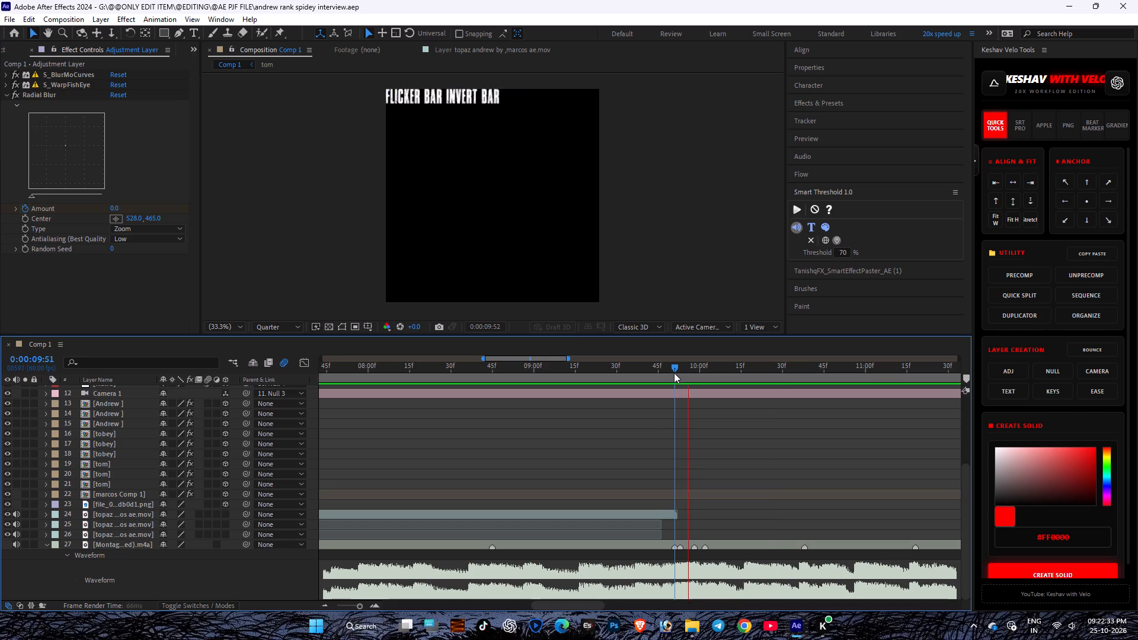
click(674, 373)
Convert the Montagem Na Volta (Slowed).m4a layer's audio to keyframes.
click(731, 548)
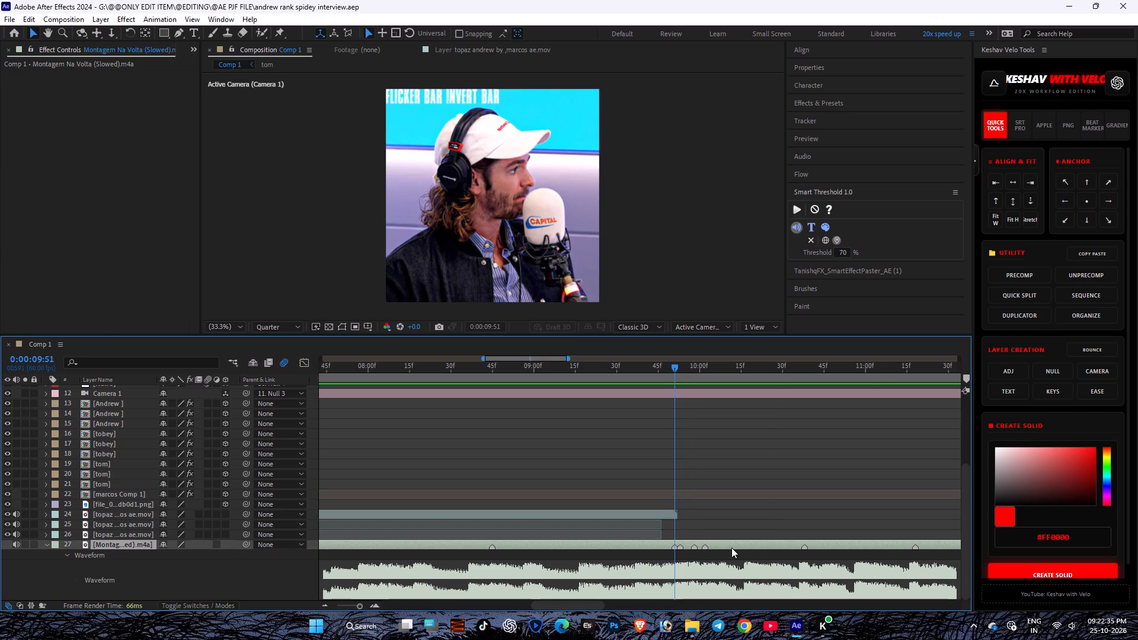
right_click(731, 548)
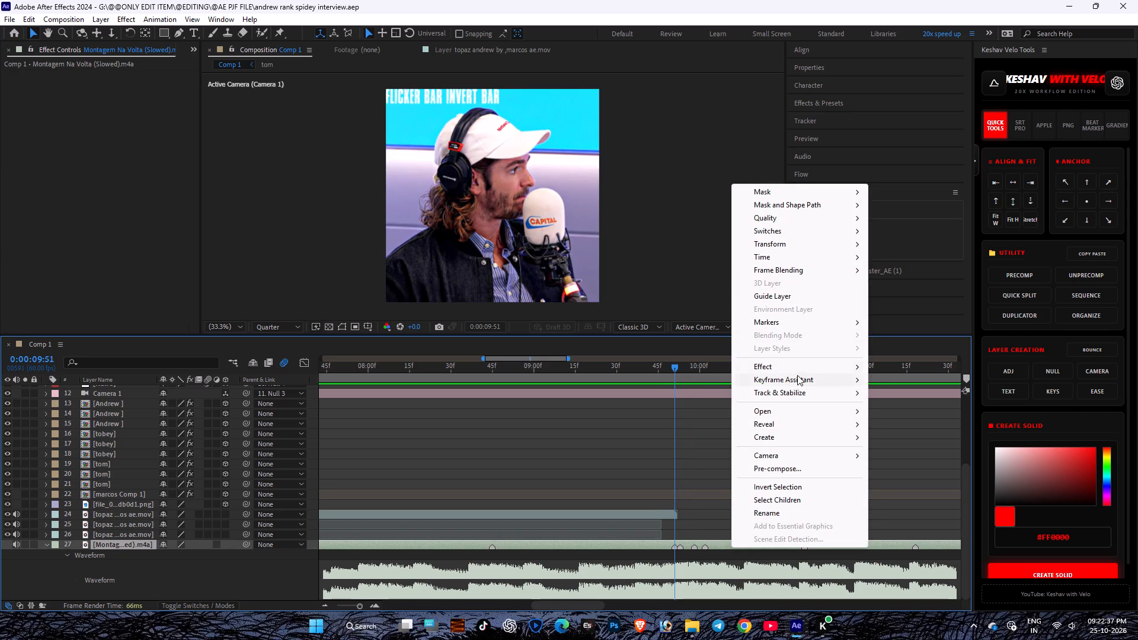
click(885, 380)
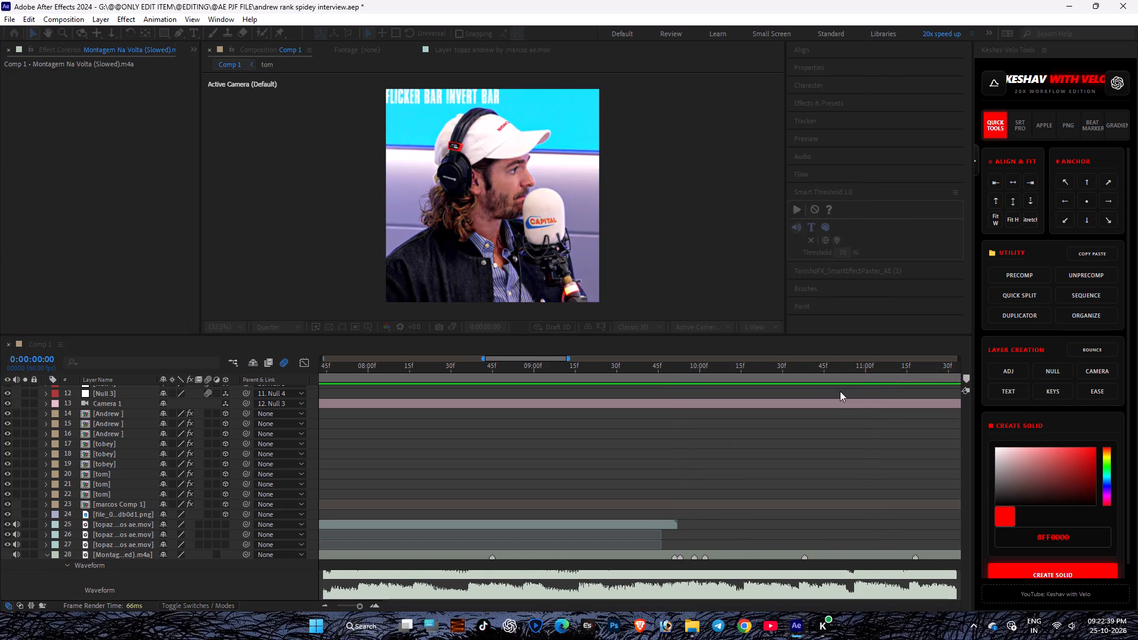
Generate red, medium-sensitivity auto beat markers from the Montagem Na Volta (Slowed).m4a layer.
click(1089, 132)
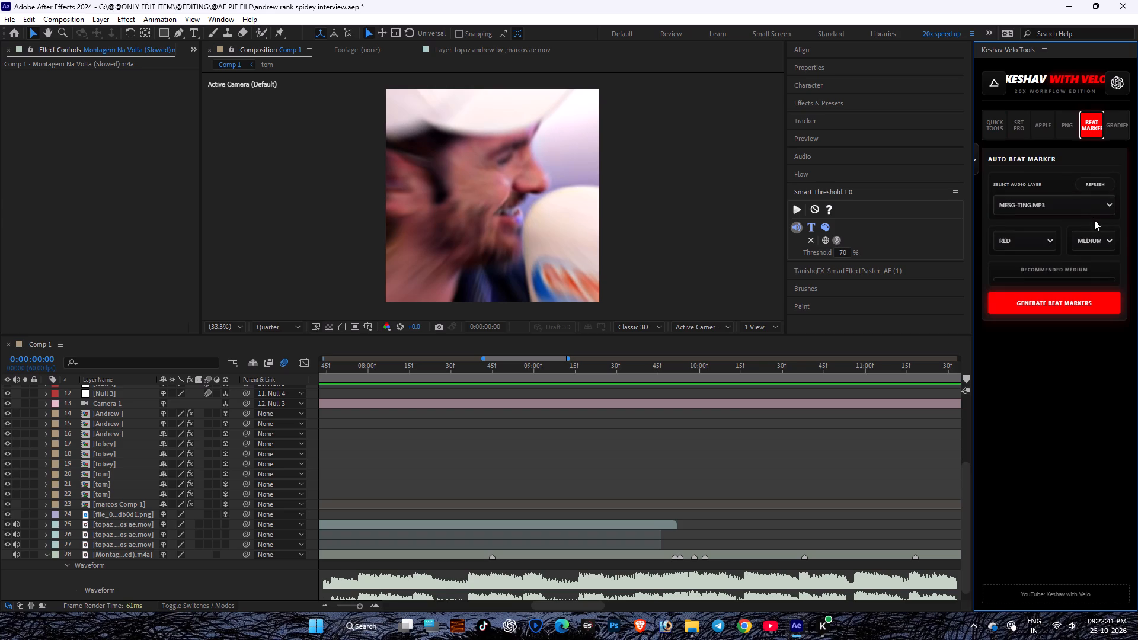
triple_click(1096, 184)
click(1102, 199)
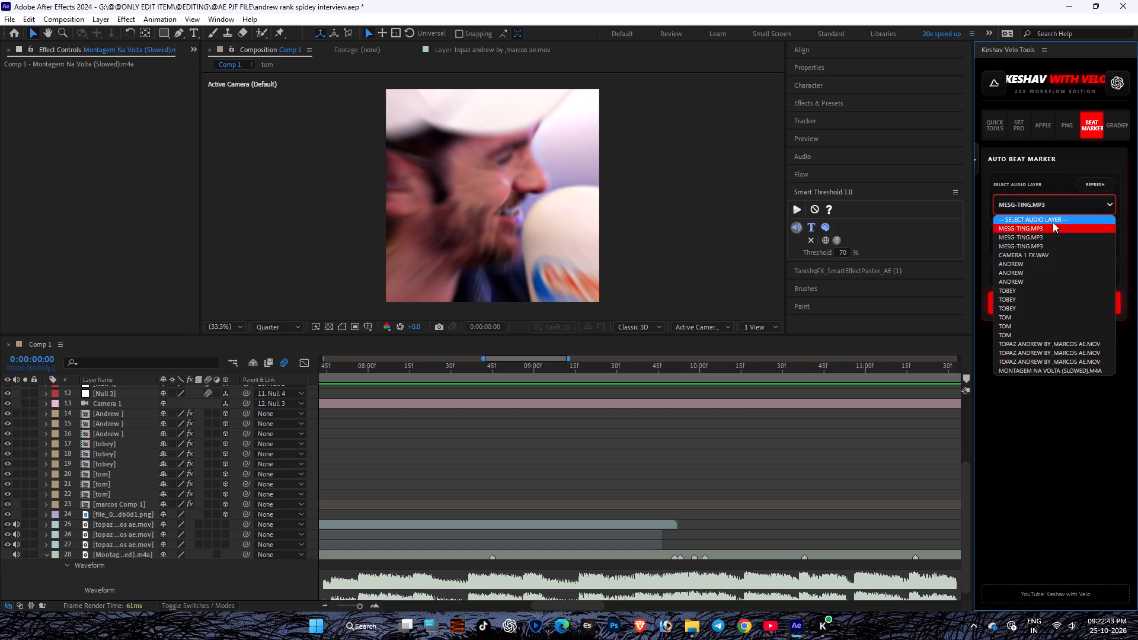
click(1044, 369)
click(1099, 178)
click(1086, 197)
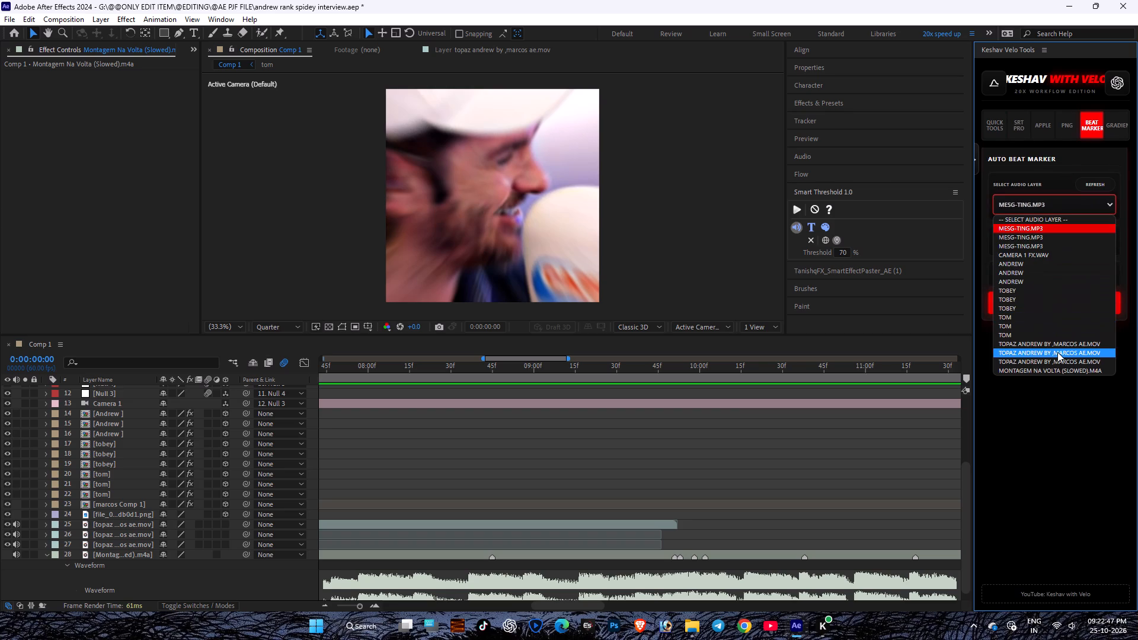
click(1060, 367)
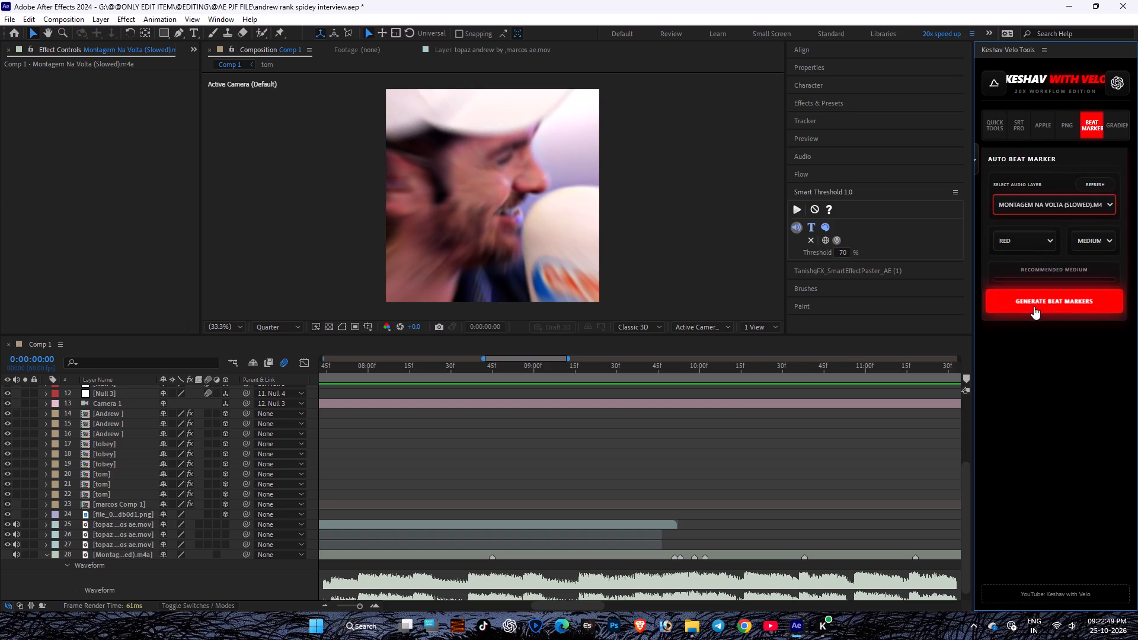
click(1032, 306)
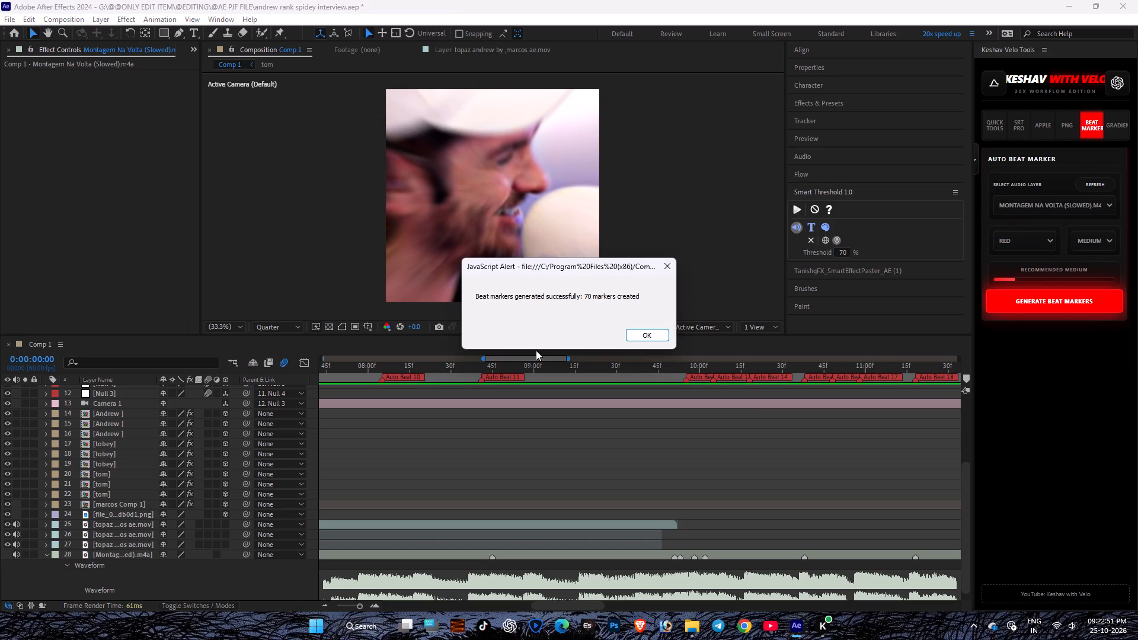
key(space)
Play Comp 1 from 0:00:08:28, 0:00:08:56 and 0:00:09:55 to check the auto beat markers against the music.
click(446, 369)
key(space)
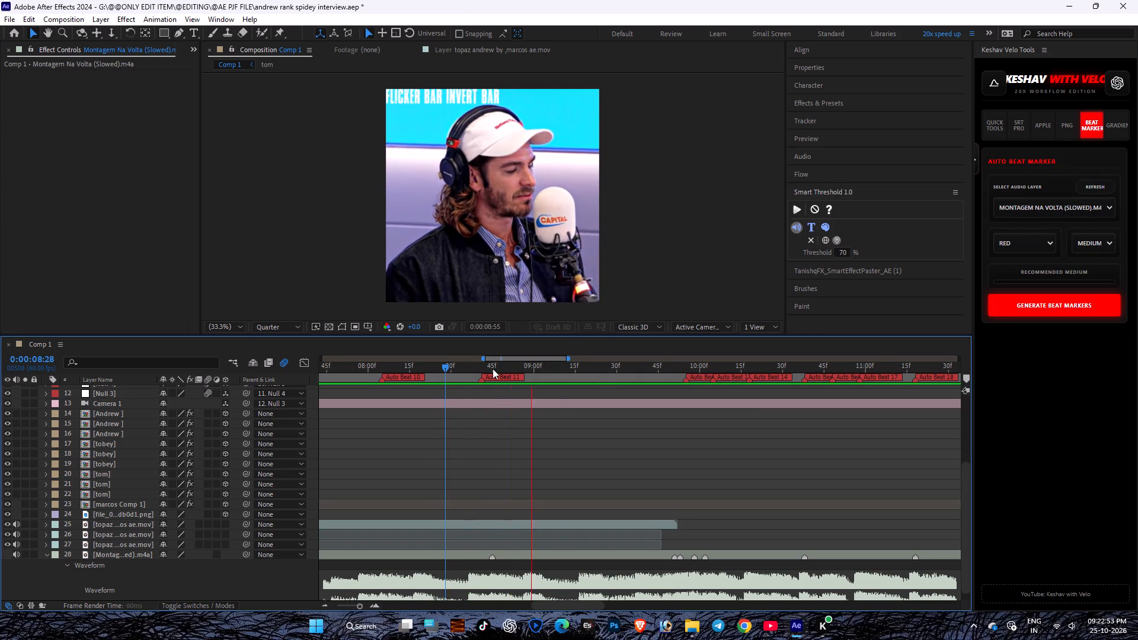
drag(493, 369, 523, 369)
key(space)
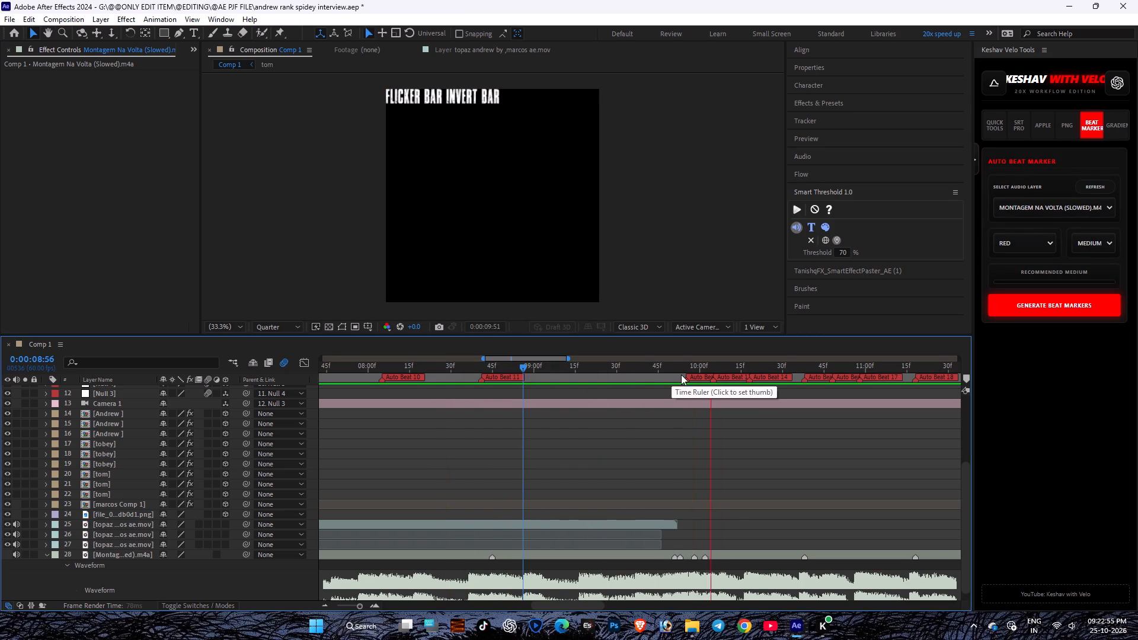
drag(681, 375, 688, 372)
shift+click(688, 372)
key(space)
click(685, 370)
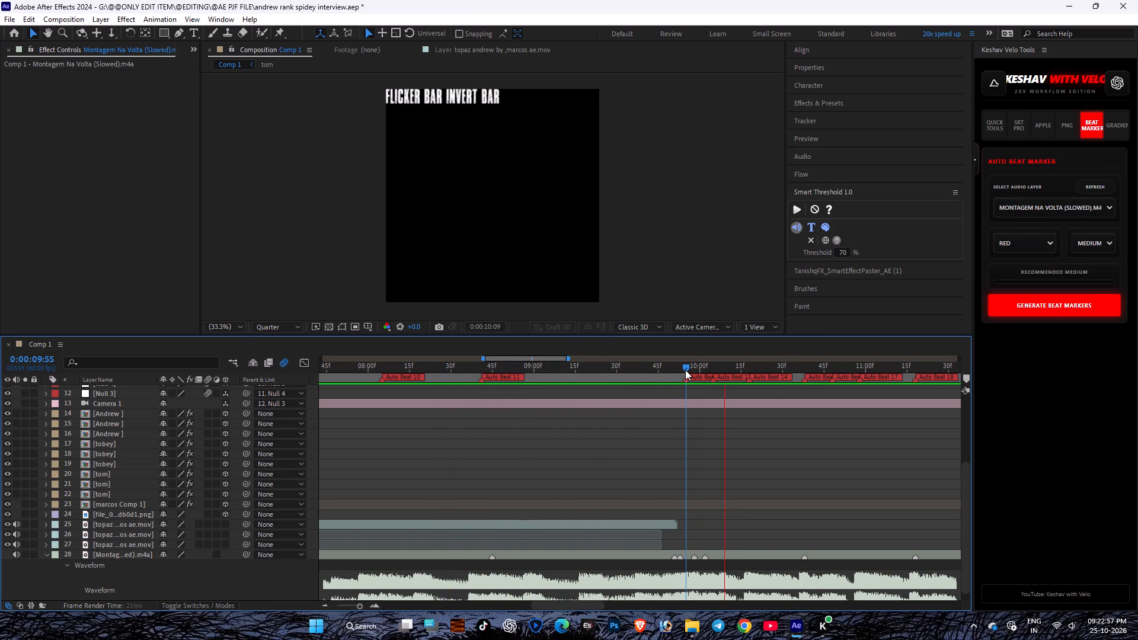
key(space)
click(685, 370)
key(space)
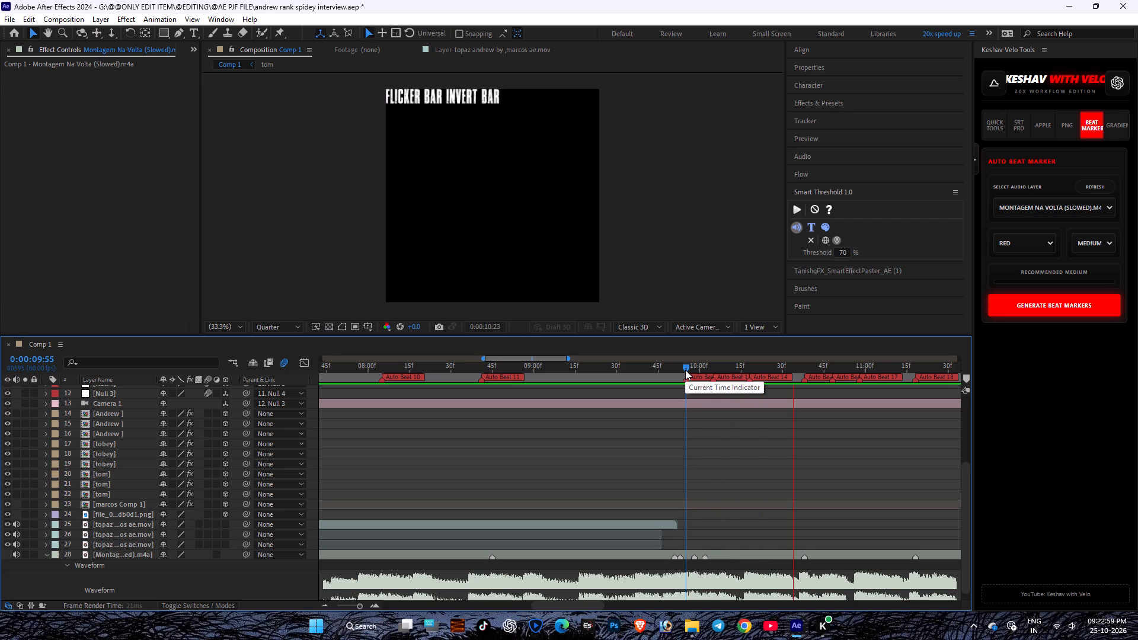
click(685, 370)
key(space)
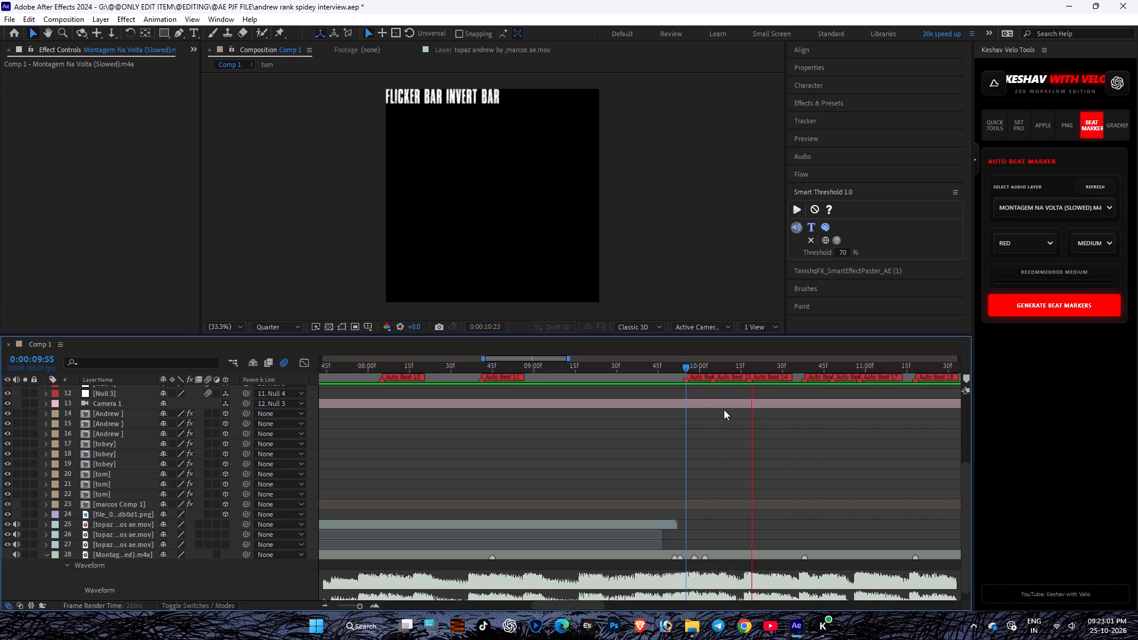
Play from the beat markers at 0:00:10:06, 0:00:10:17 and 0:00:10:38 to check their timing against the music.
drag(685, 372, 715, 367)
key(space)
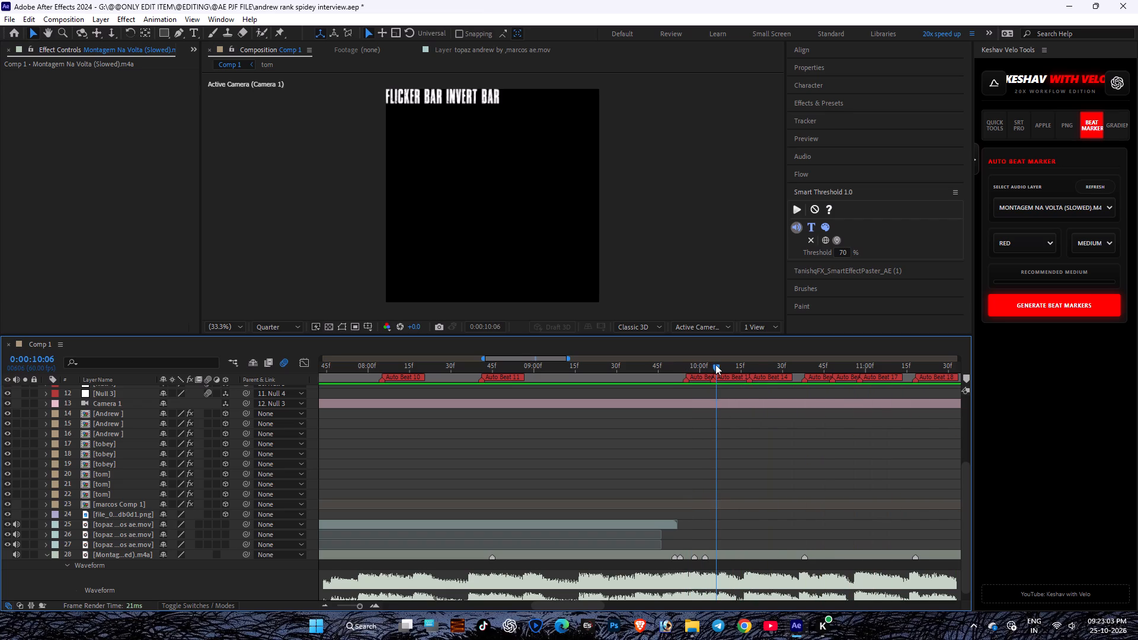
click(745, 364)
key(space)
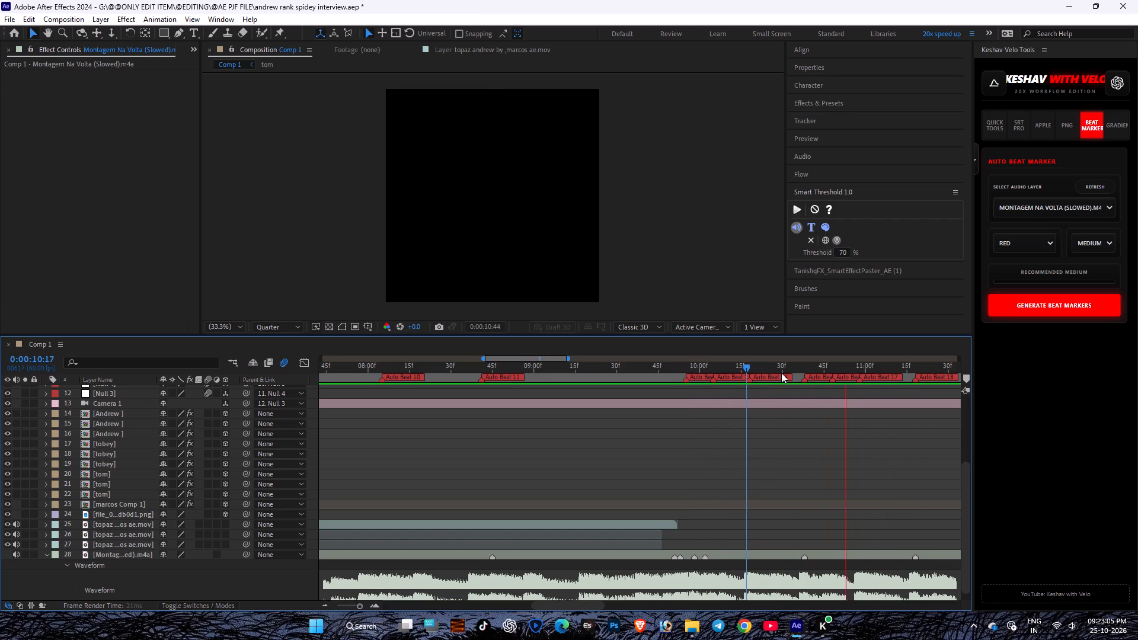
drag(794, 370, 805, 368)
key(space)
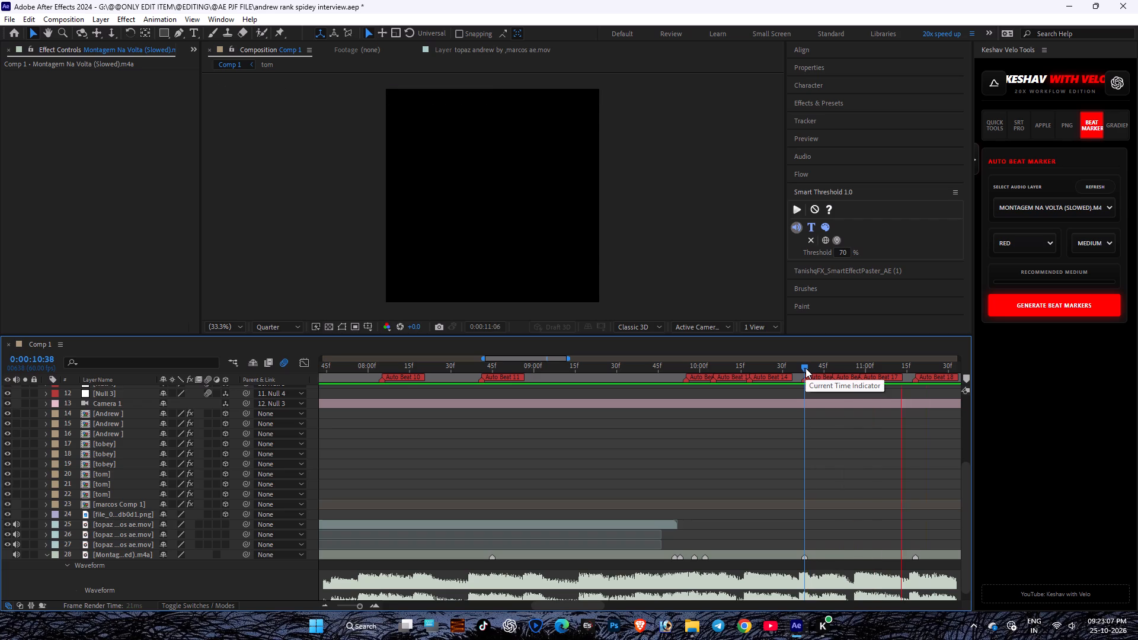
Play Comp 1 from 0:00:06:49 to check the later auto beat markers against the music.
alt+scroll(832, 421, down, 2)
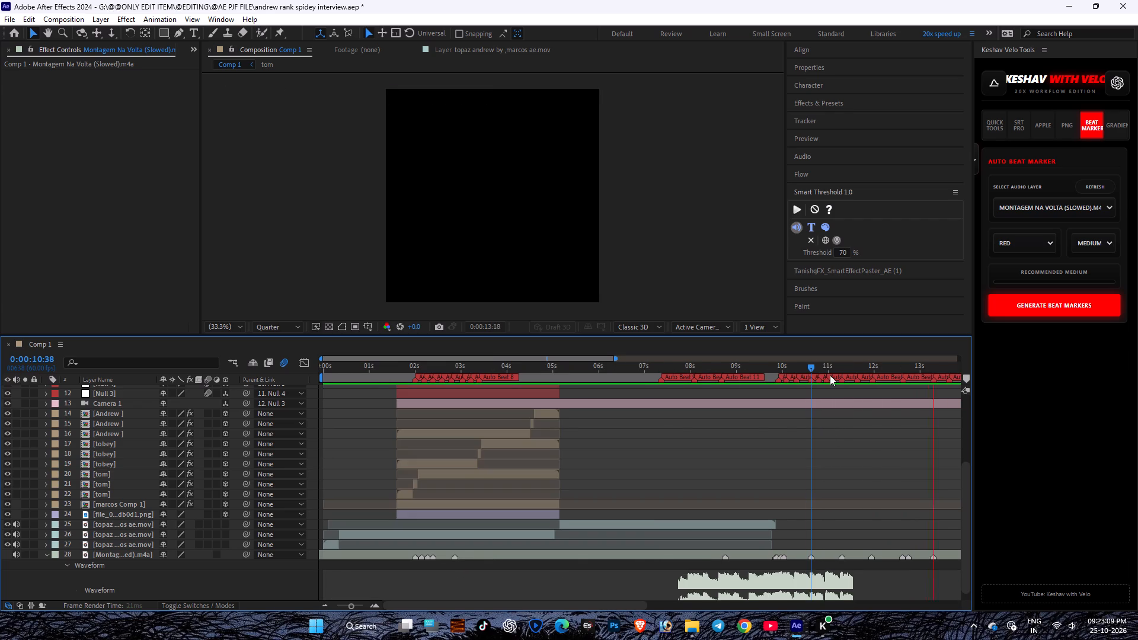
key(space)
key(space)
key(space)
key(space)
key(space)
key(space)
key(space)
key(space)
key(space)
key(space)
key(space)
drag(848, 425, 657, 420)
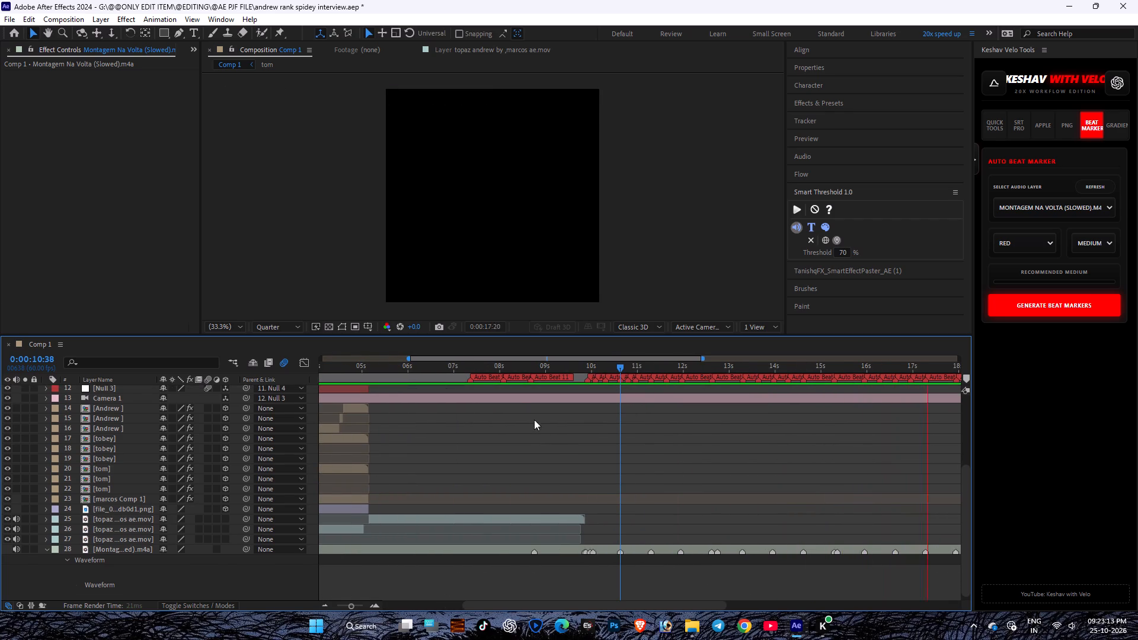
drag(477, 370, 445, 369)
key(space)
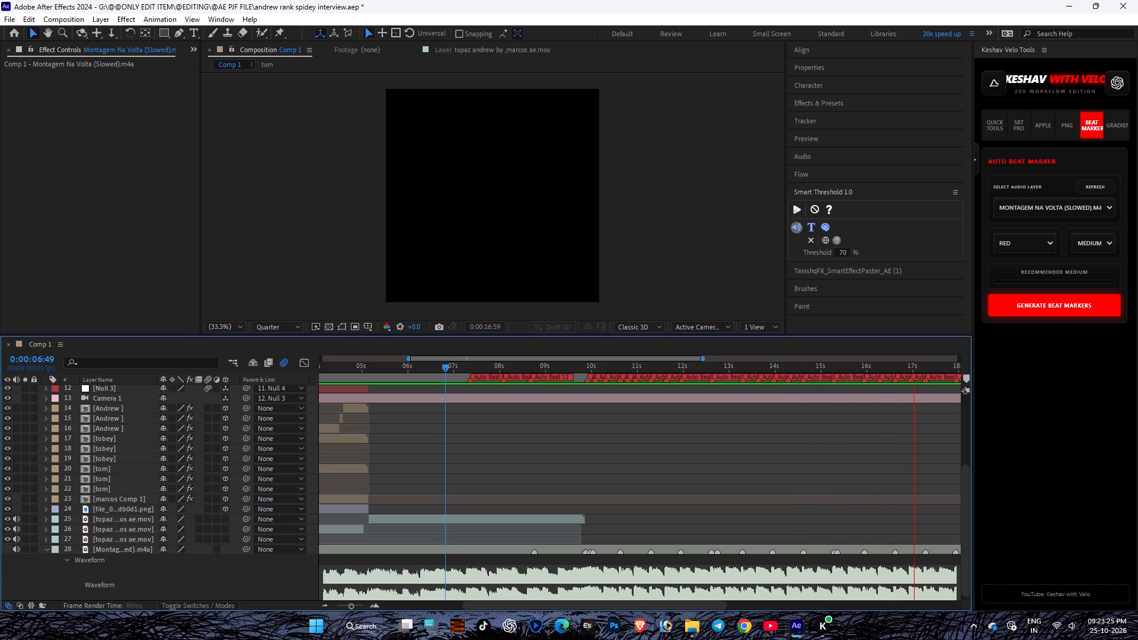
click(925, 368)
key(space)
Return to the start of Comp 1 and save the project.
drag(922, 368, 0, 300)
key(ctrl+s)
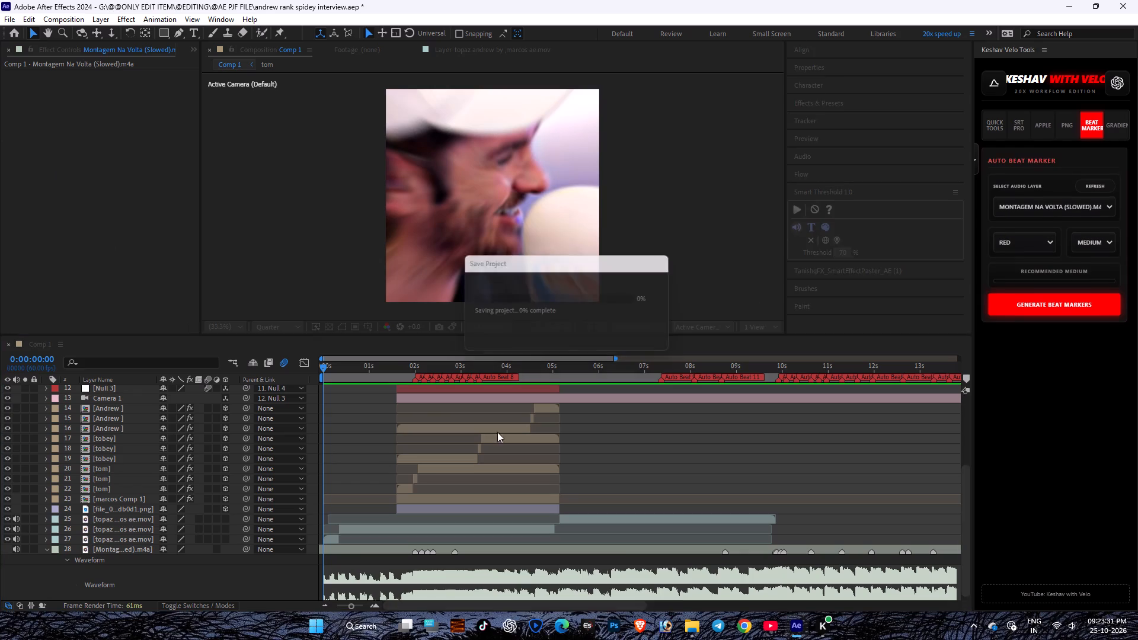
key(ctrl+s)
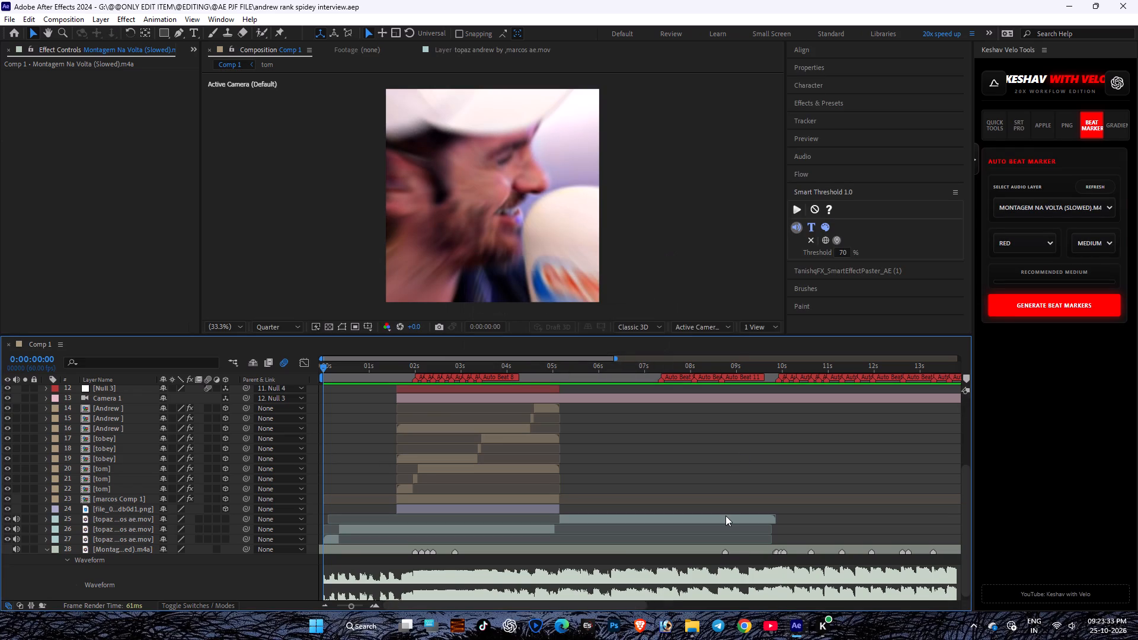
Move to 0:00:09:55 and delete the four clustered layer markers around it on the Montagem Na Volta (Slowed).m4a layer.
alt+scroll(722, 516, up, 2)
key(space)
key(space)
key(space)
key(space)
key(space)
key(space)
key(space)
key(space)
key(space)
key(space)
key(space)
key(space)
key(space)
key(space)
key(space)
drag(864, 447, 580, 410)
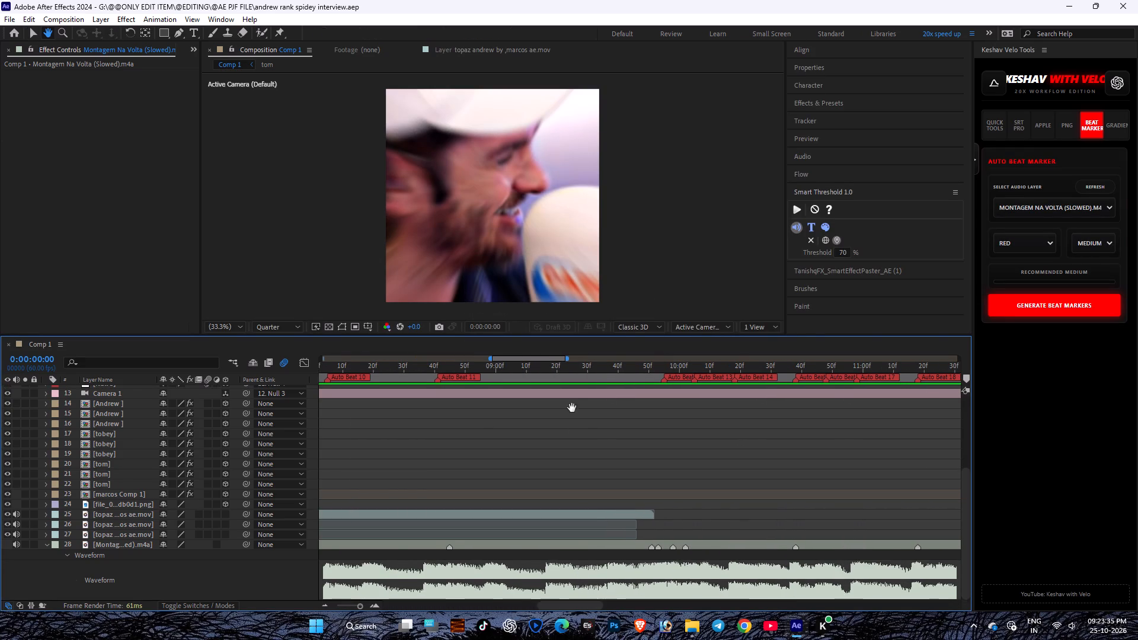
drag(612, 372, 646, 369)
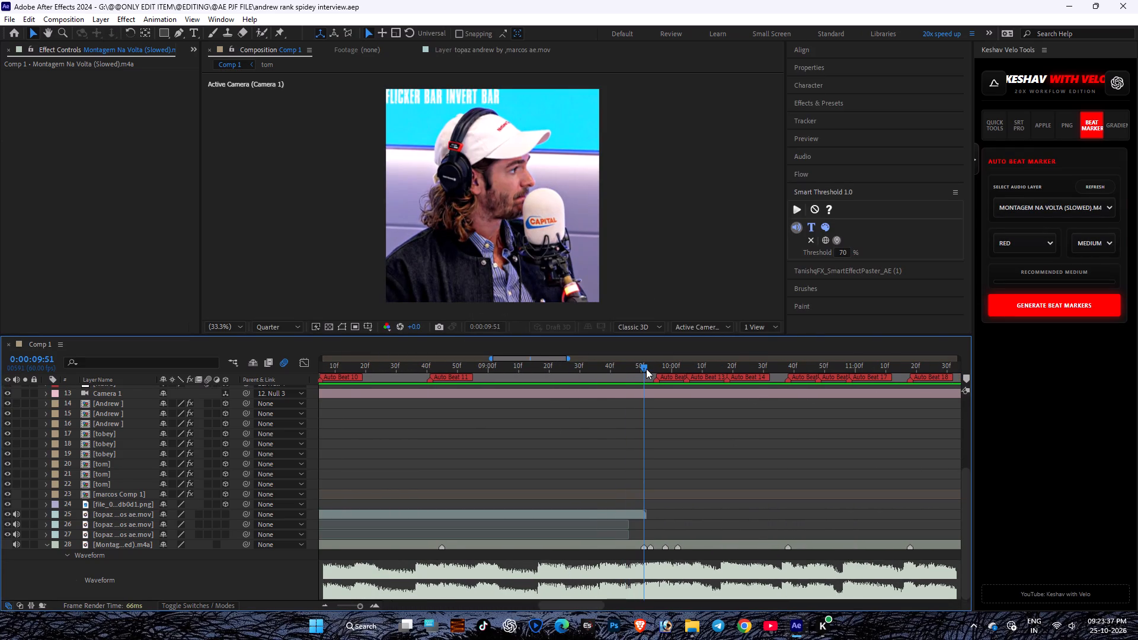
drag(646, 369, 661, 374)
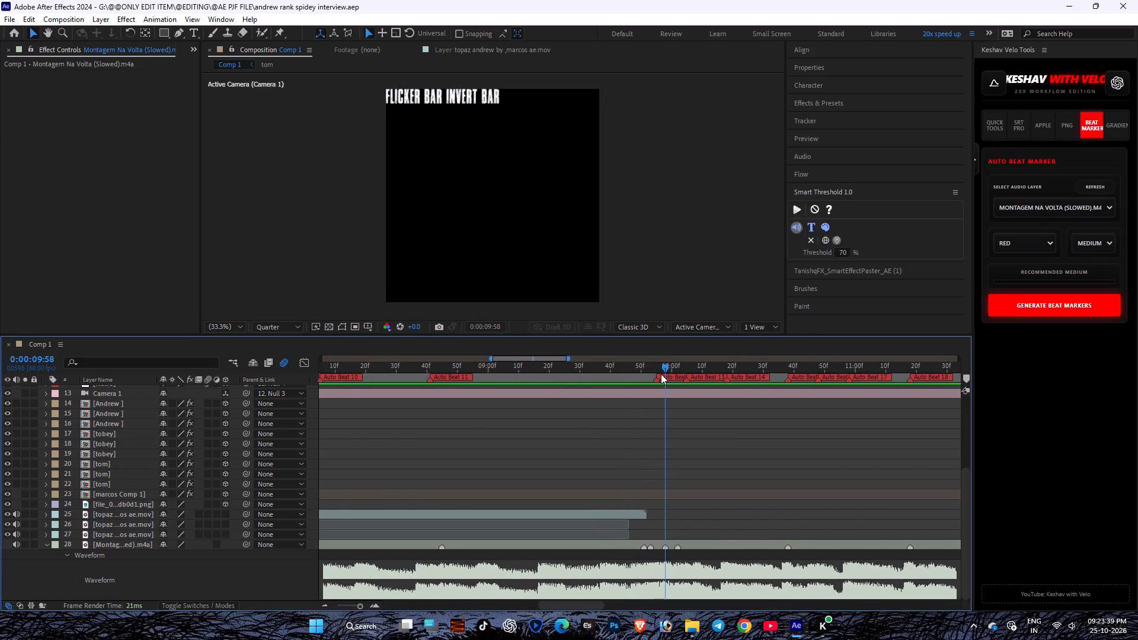
click(658, 368)
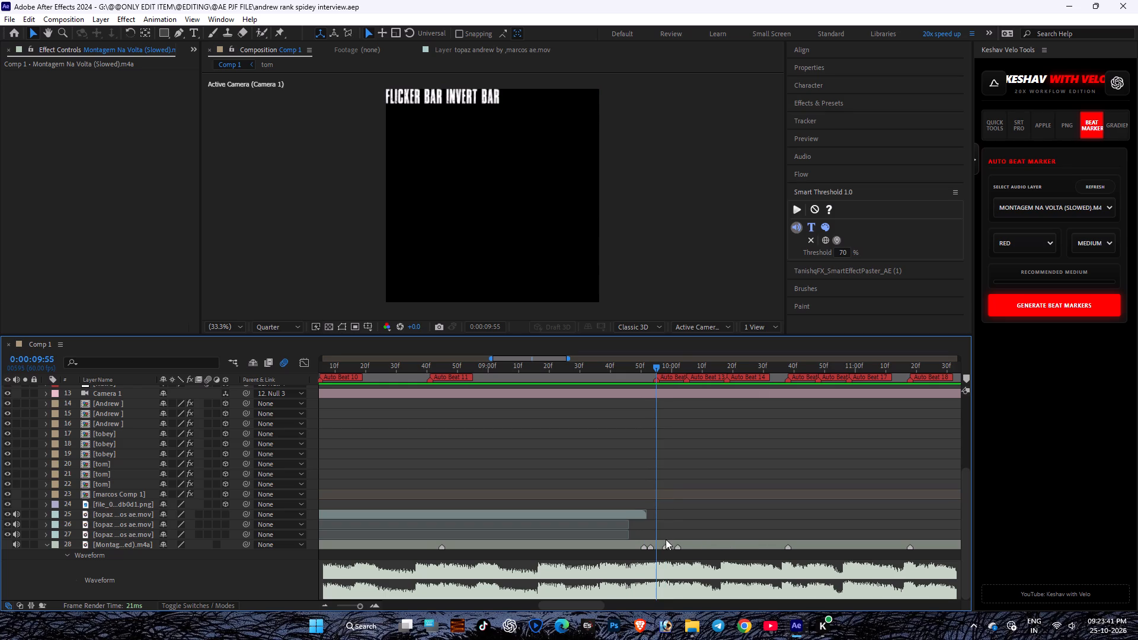
click(656, 542)
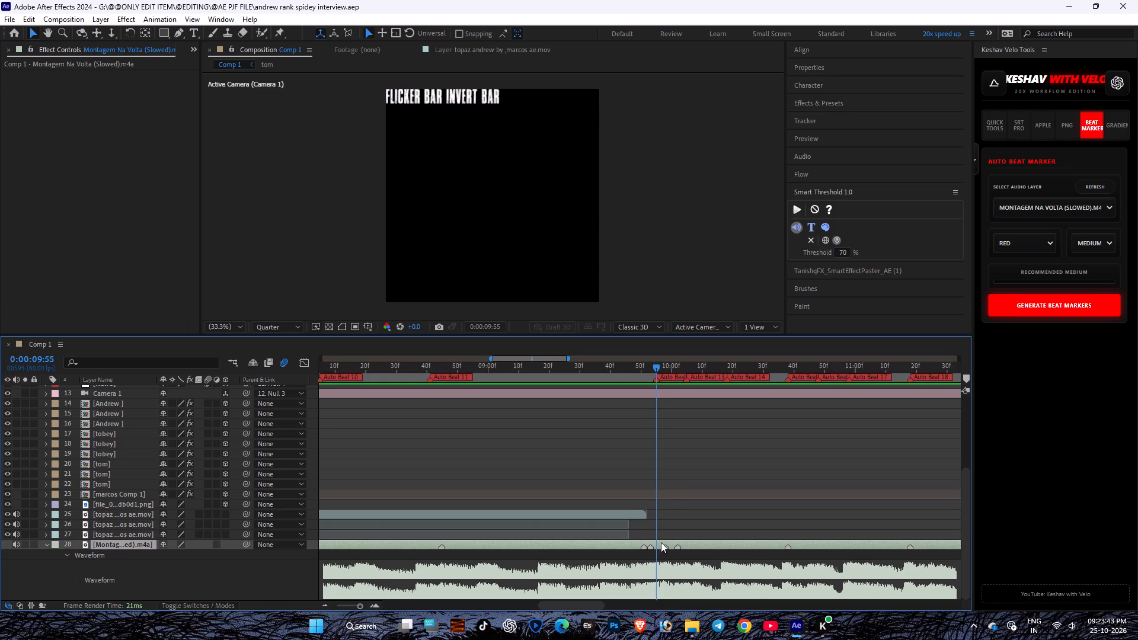
ctrl+click(649, 546)
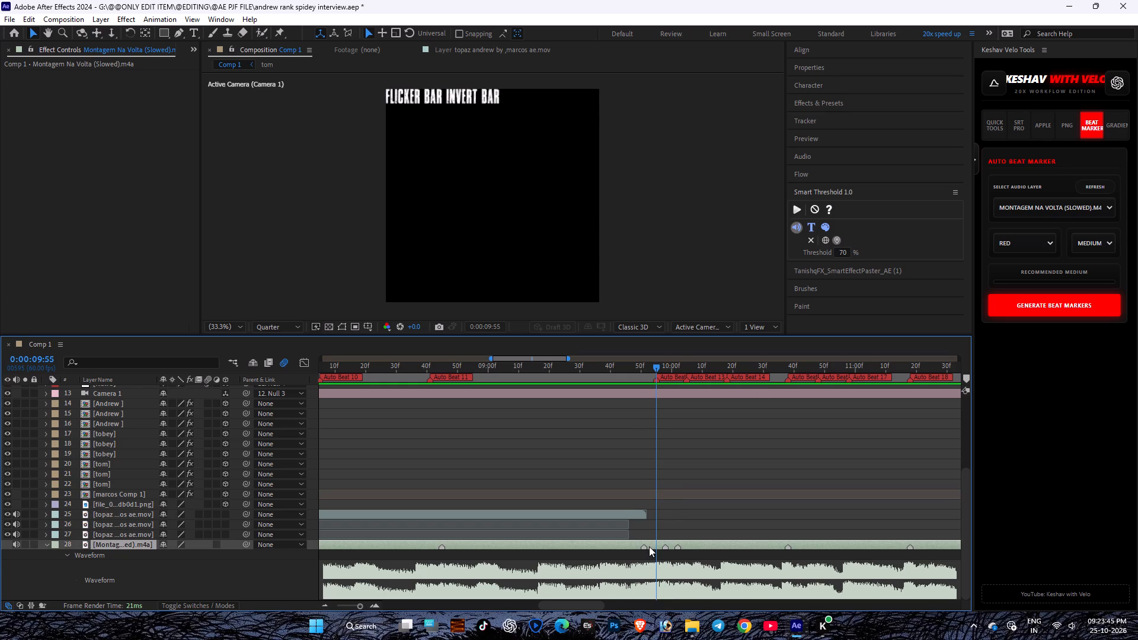
ctrl+click(646, 546)
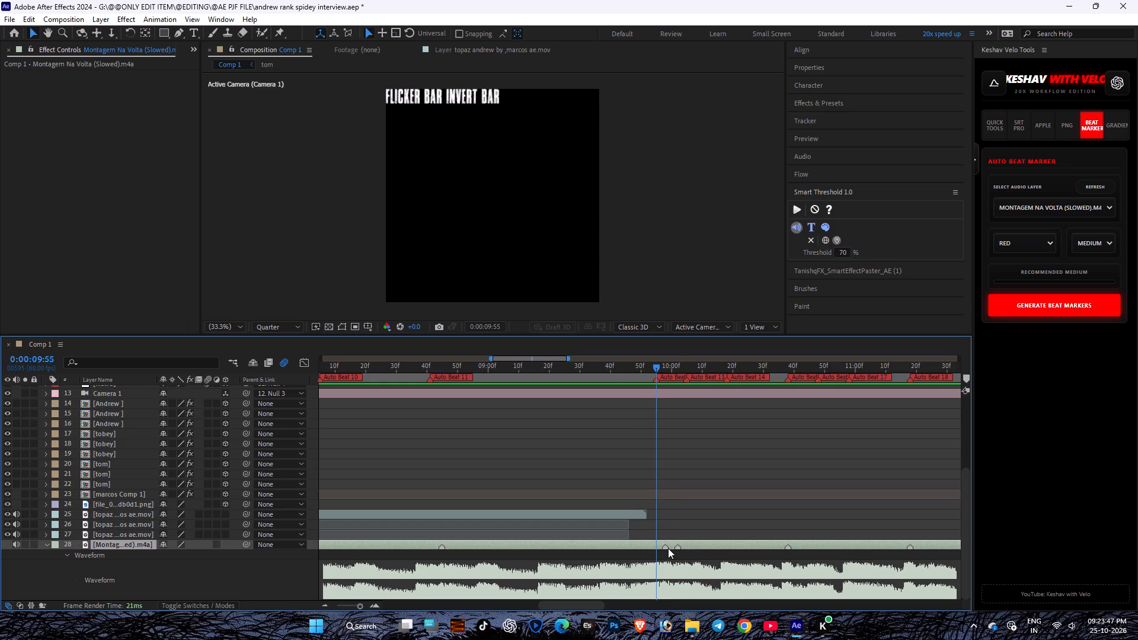
ctrl+click(665, 548)
ctrl+click(679, 548)
Add a single marker at 0:00:09:55 to the Montagem Na Volta (Slowed).m4a layer and save the project.
click(668, 430)
click(671, 545)
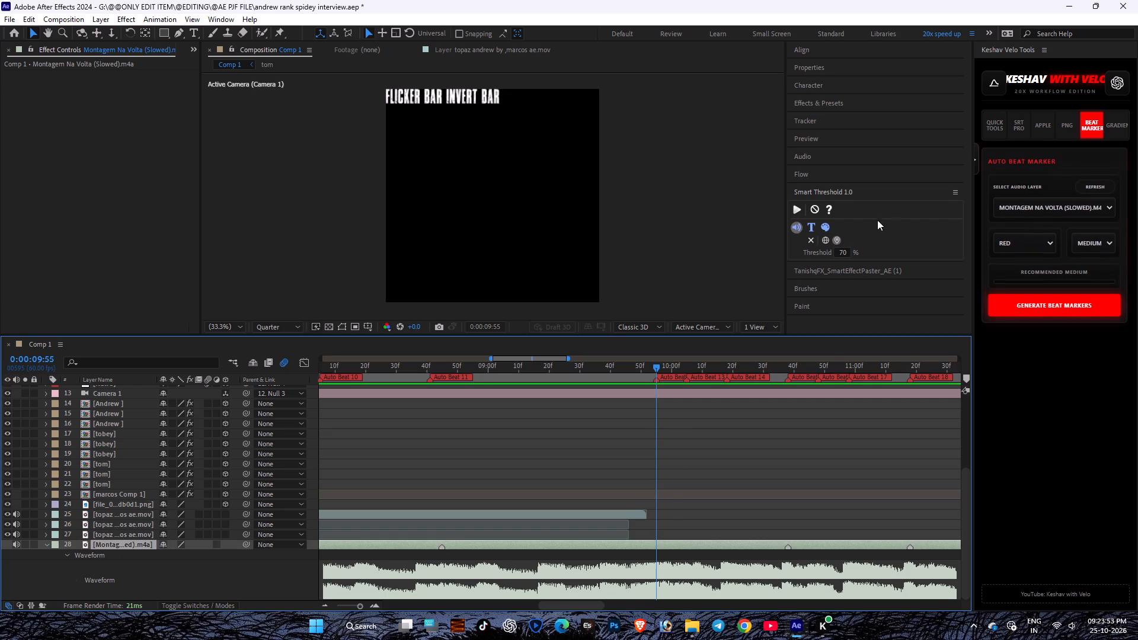
key(asterisk)
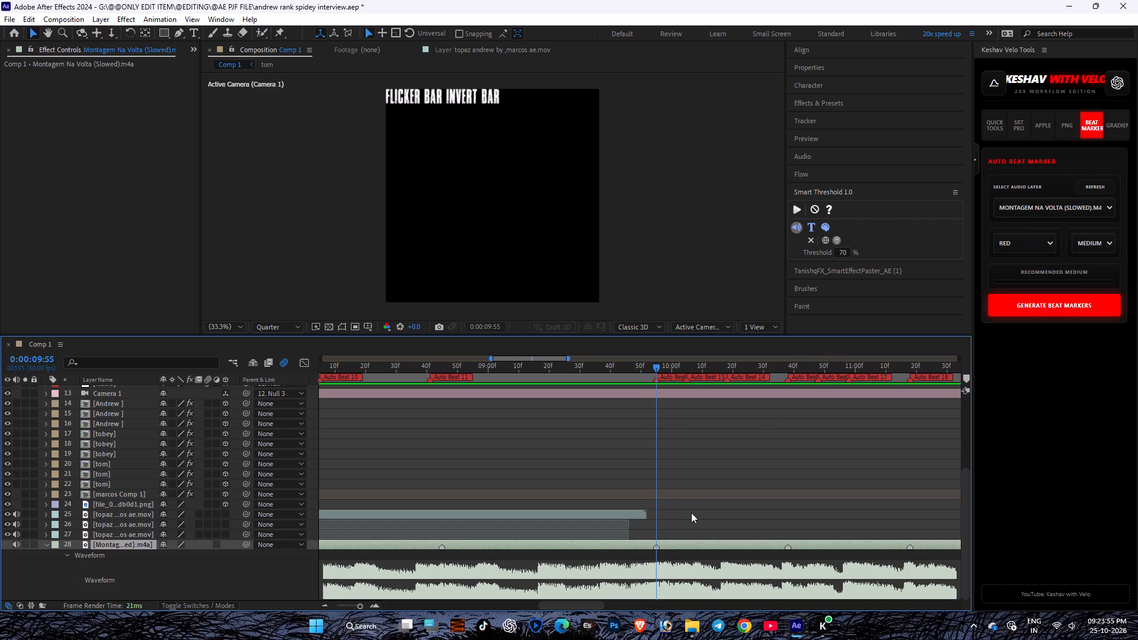
key(ctrl+s)
Shift the Montagem Na Volta (Slowed).m4a layer about 3 frames earlier, aligning its new marker with the last interview clip's end.
drag(689, 548, 680, 544)
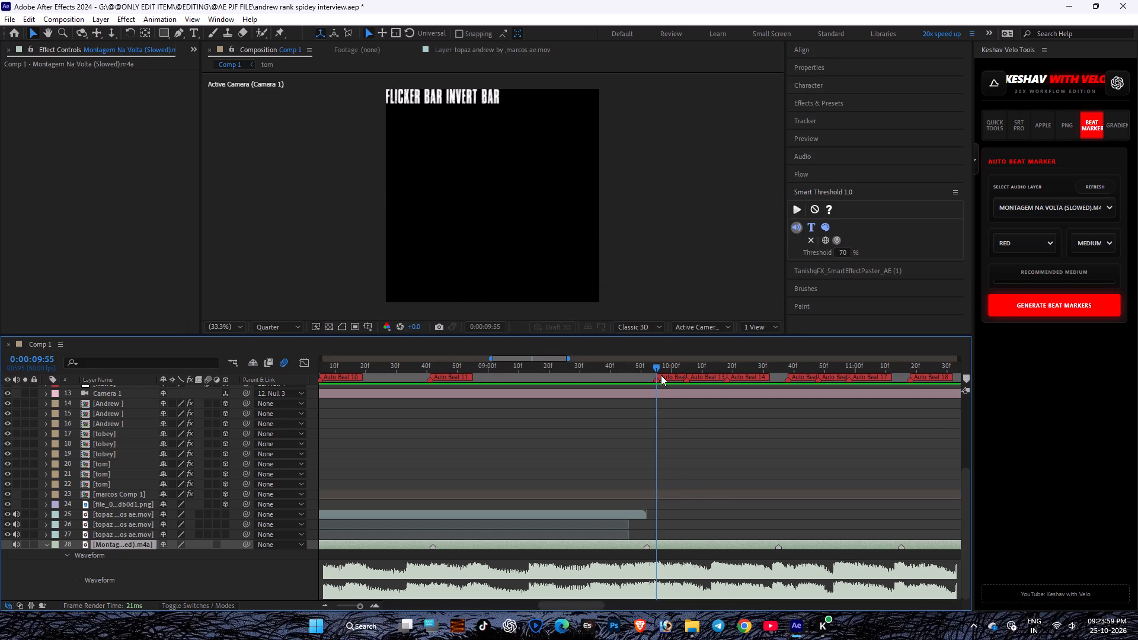
Delete all auto beat markers from Comp 1 and save the project.
right_click(658, 377)
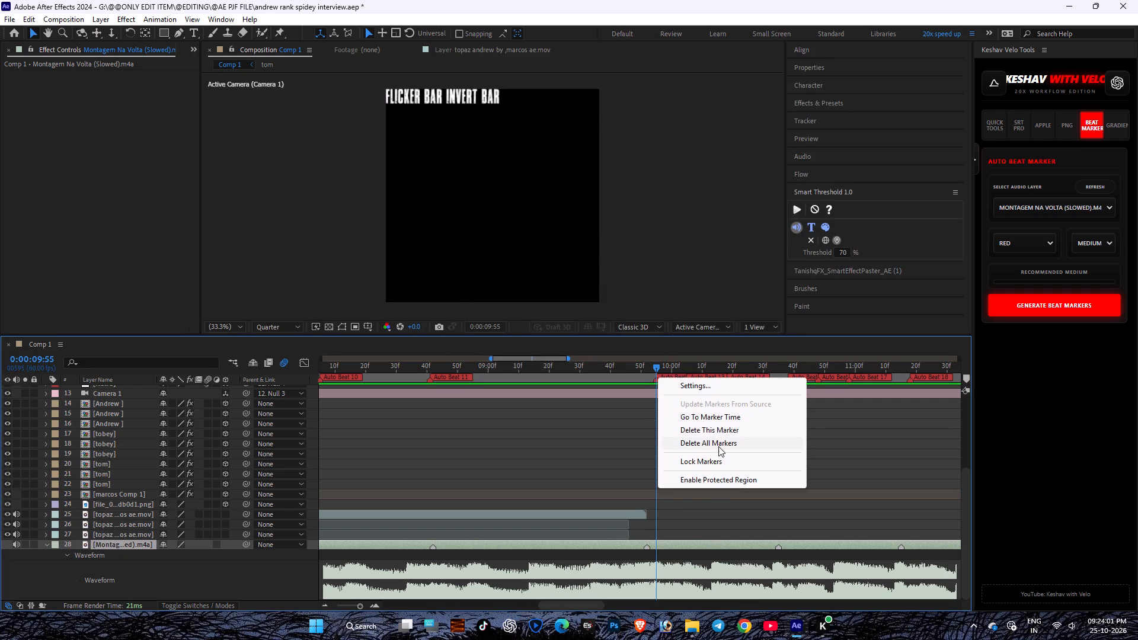
click(718, 446)
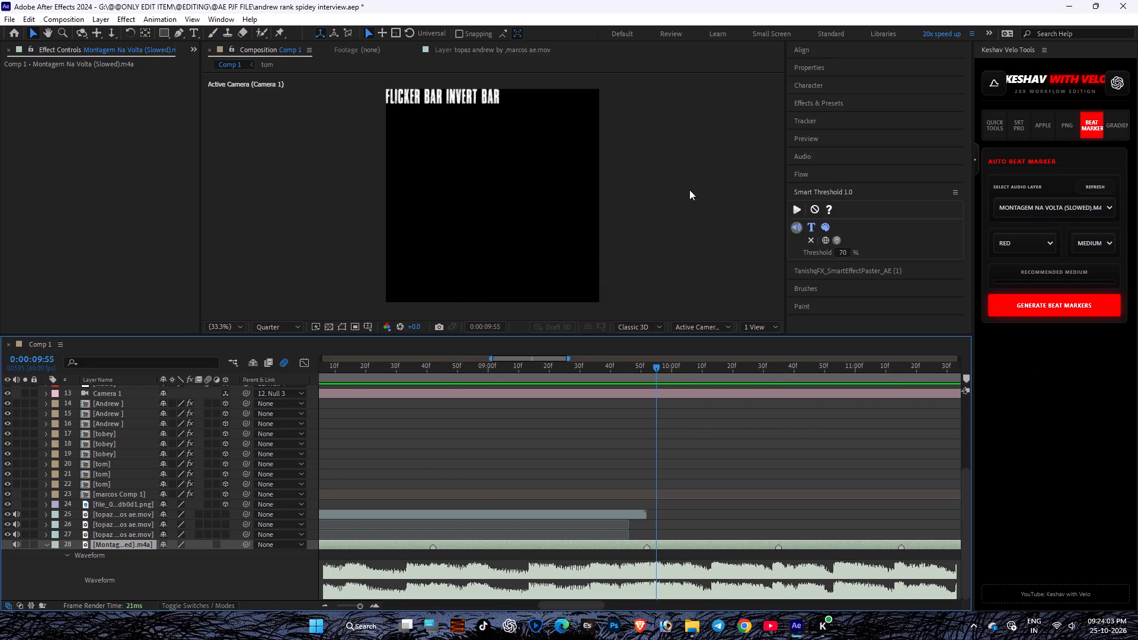
key(ctrl+s)
Delete the Audio Amplitude layer from Comp 1 and save the project.
alt+scroll(571, 484, down, 11)
scroll(571, 472, up, 5)
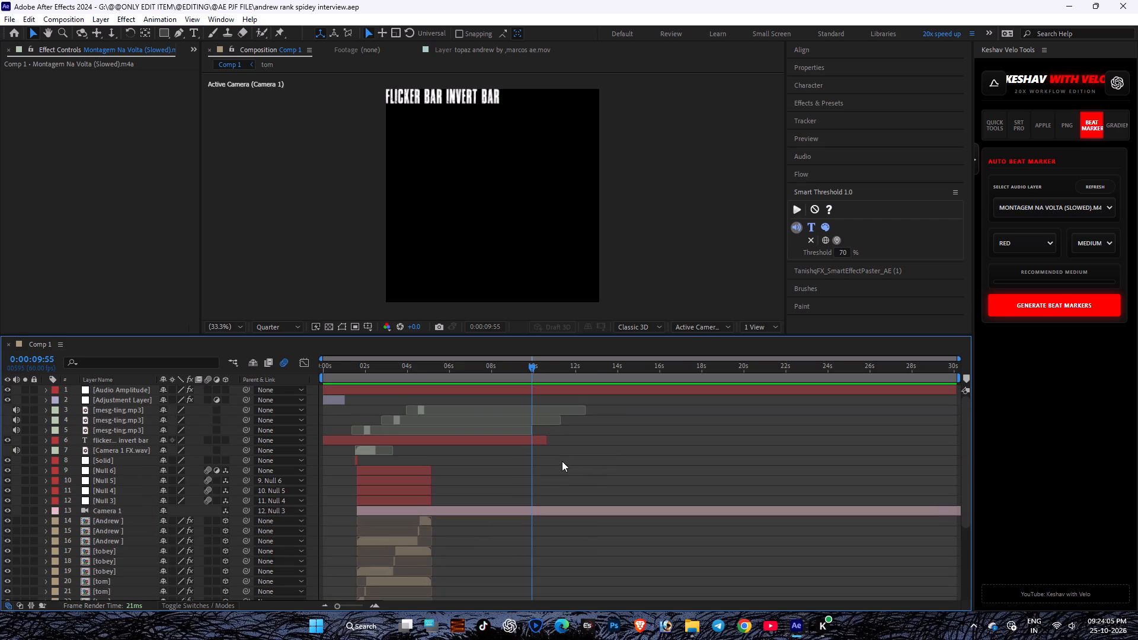
click(484, 391)
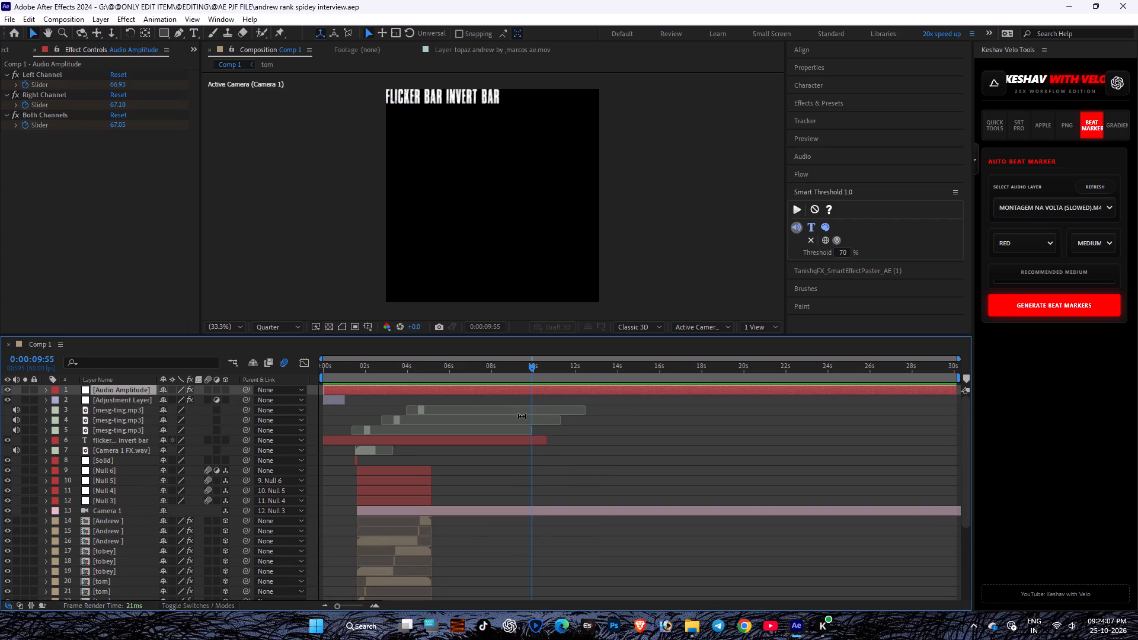
key(Delete)
scroll(557, 450, down, 7)
click(543, 455)
key(ctrl+s)
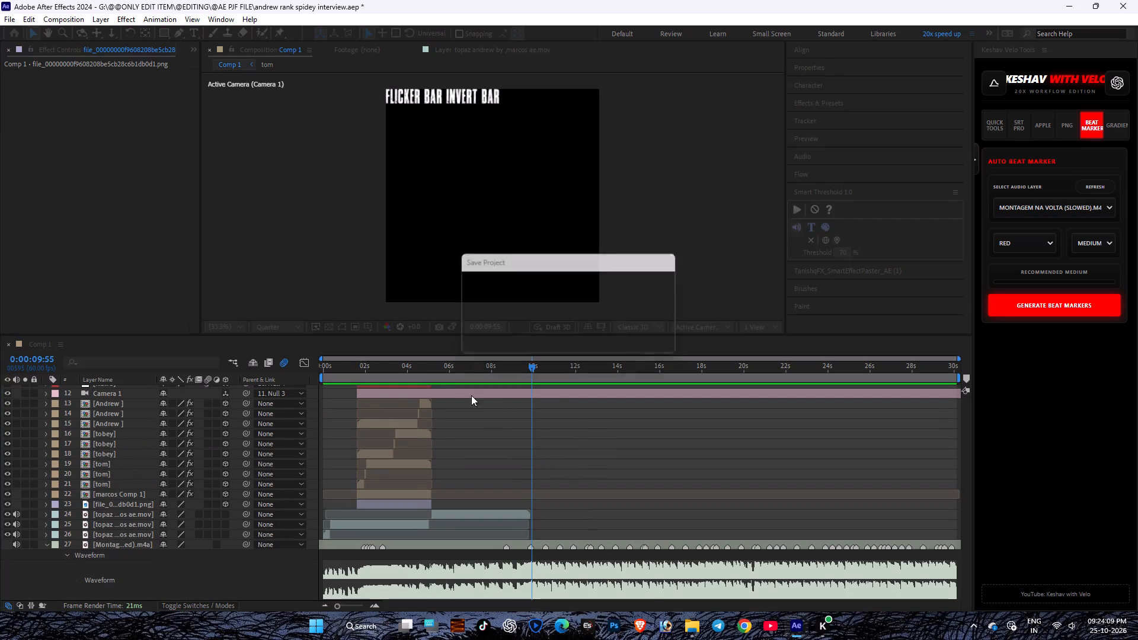
Play Comp 1 from the start past 0:00:10:00 to check the shifted music against the footage, and save.
scroll(439, 373, up, 1)
drag(439, 373, 0, 259)
key(space)
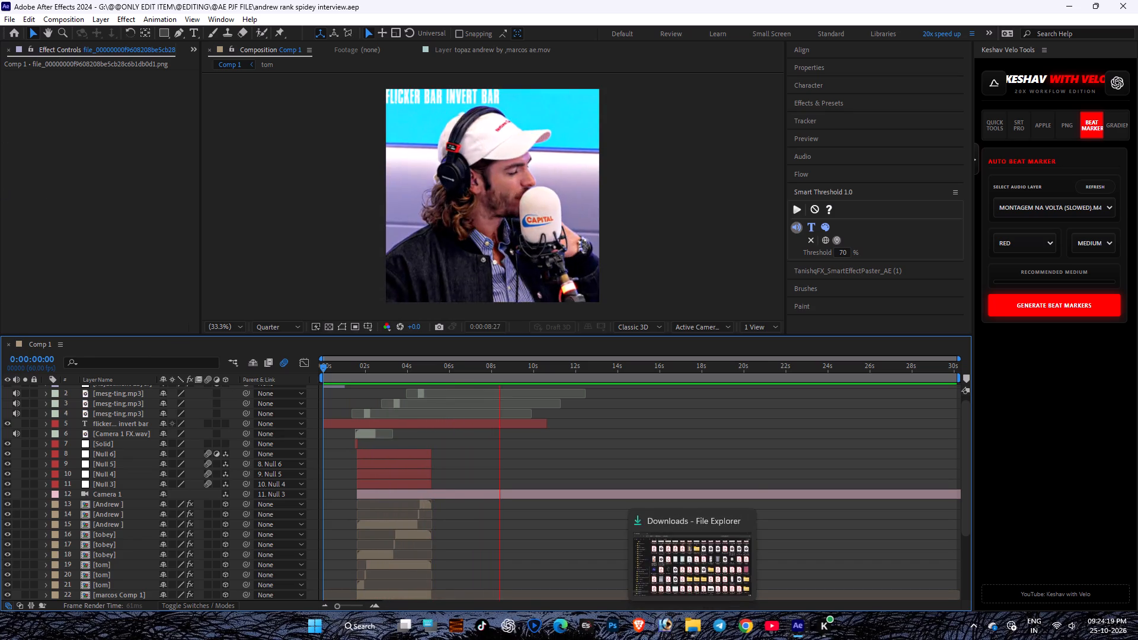
click(539, 372)
key(ctrl+s)
Split the Montagem Na Volta (Slowed).m4a layer at 0:00:09:52, where the interview footage ends.
scroll(557, 505, up, 1)
scroll(542, 567, down, 6)
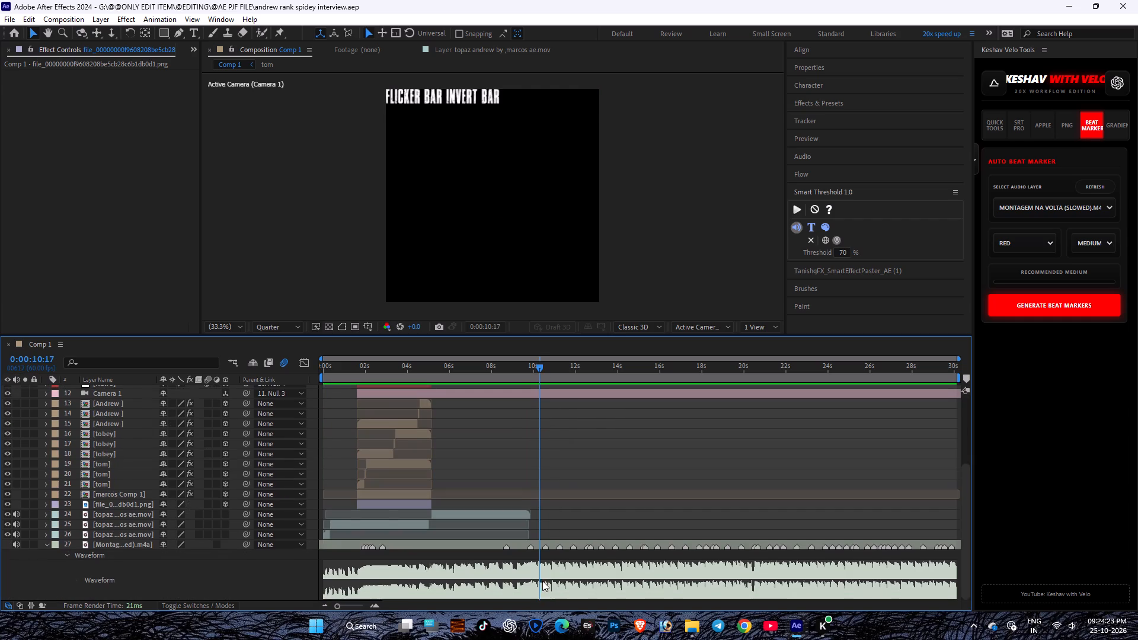
drag(553, 373, 545, 373)
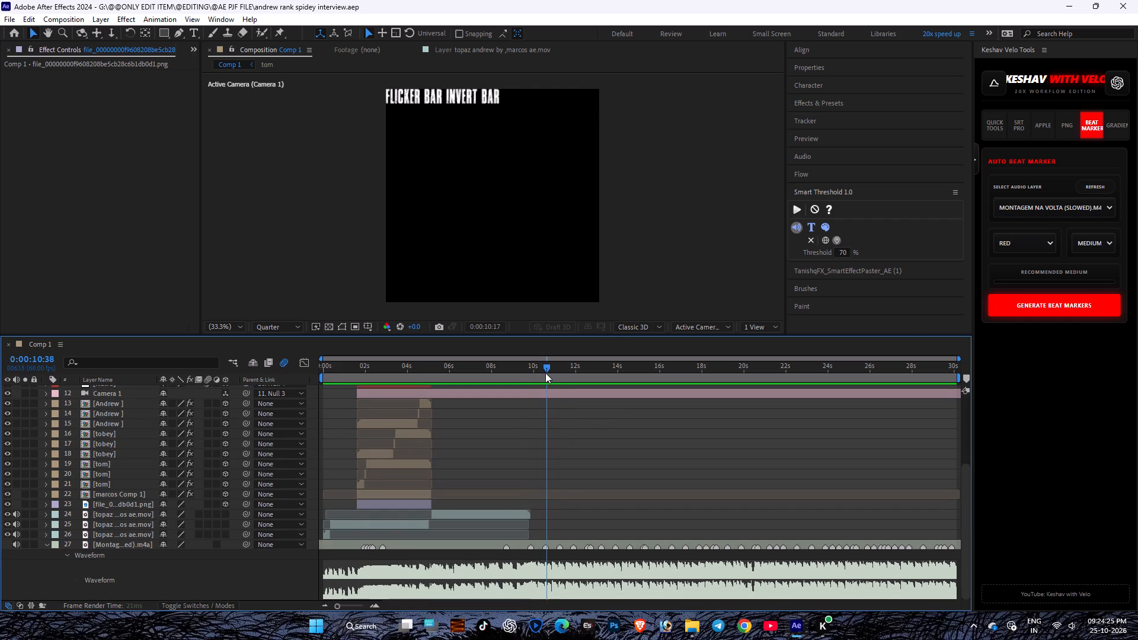
drag(545, 373, 533, 373)
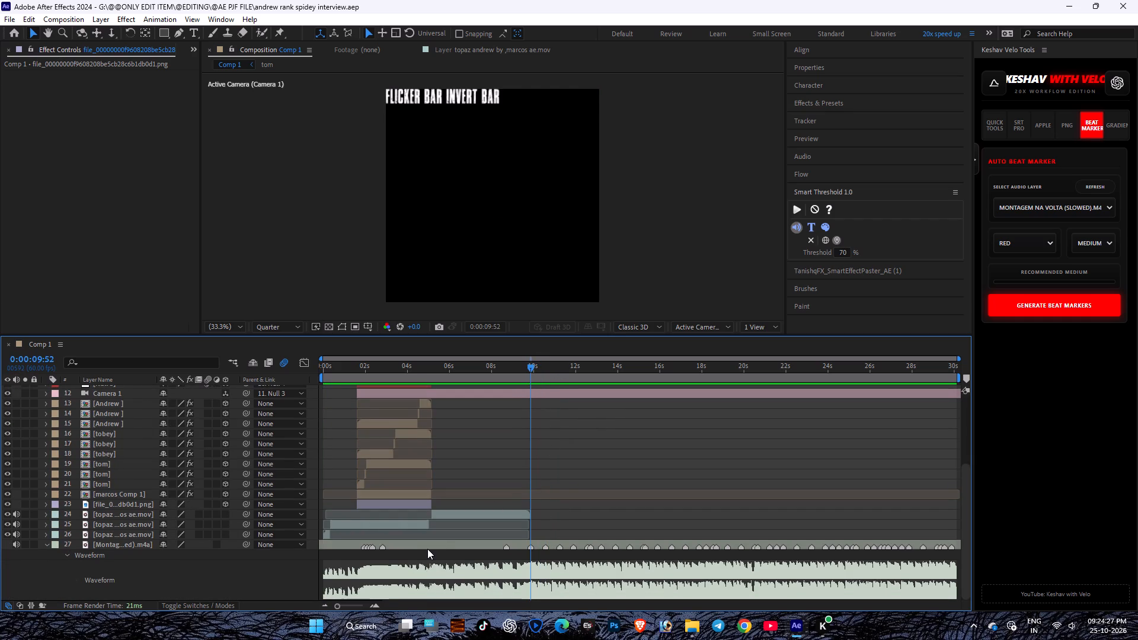
click(418, 543)
key(ctrl+shift+d)
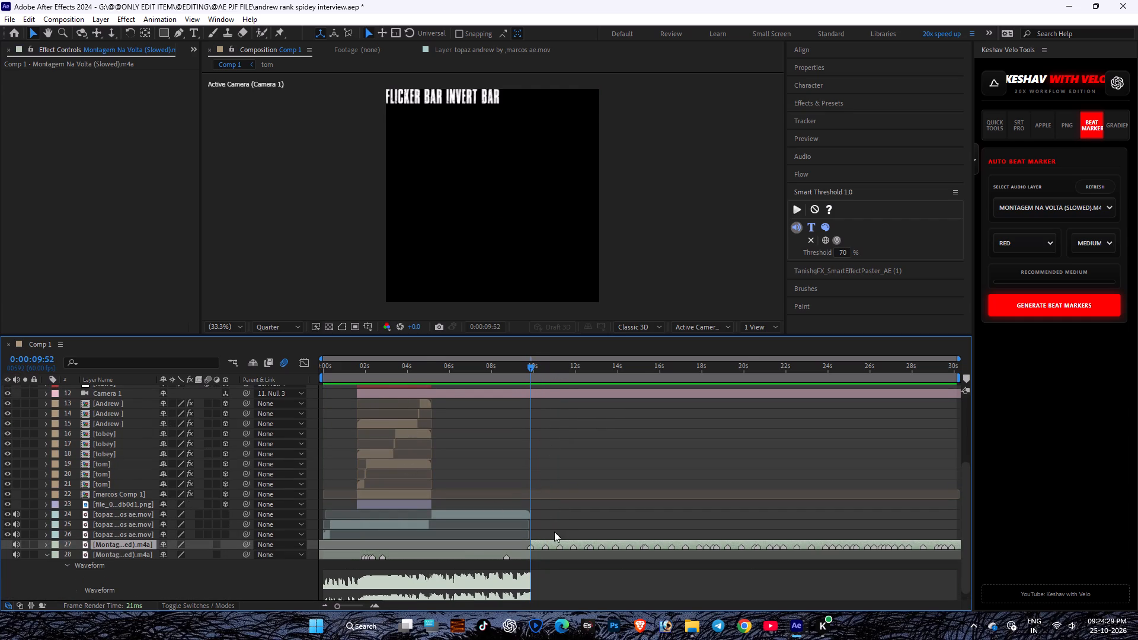
Fade in the first Montagem Na Volta segment with Audio Levels keyframes from -20 dB at 0:00:00:00 to 0 dB about half a second in.
alt+scroll(540, 553, up, 1)
key(space)
key(space)
key(space)
key(space)
key(space)
key(space)
key(space)
key(space)
key(space)
drag(455, 507, 829, 476)
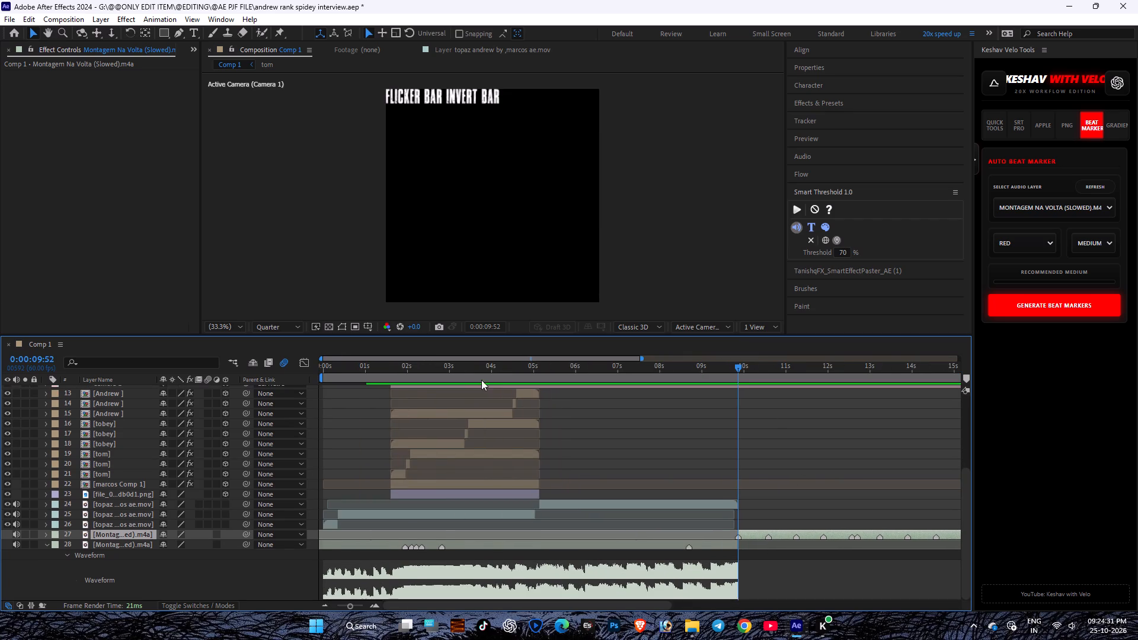
drag(461, 373, 0, 365)
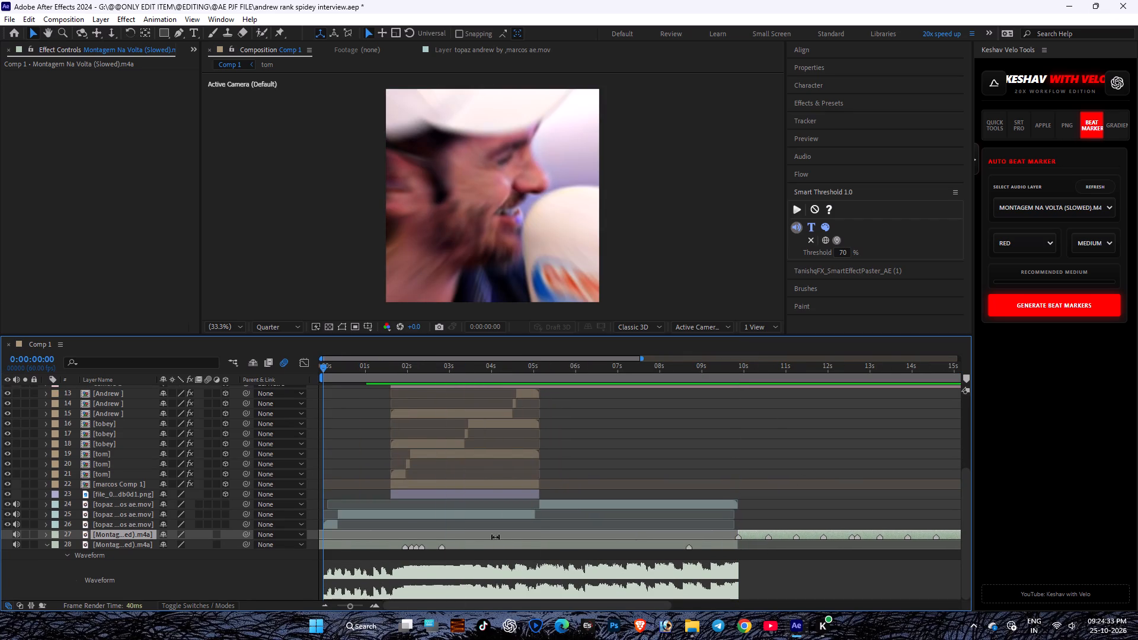
click(496, 548)
key(l)
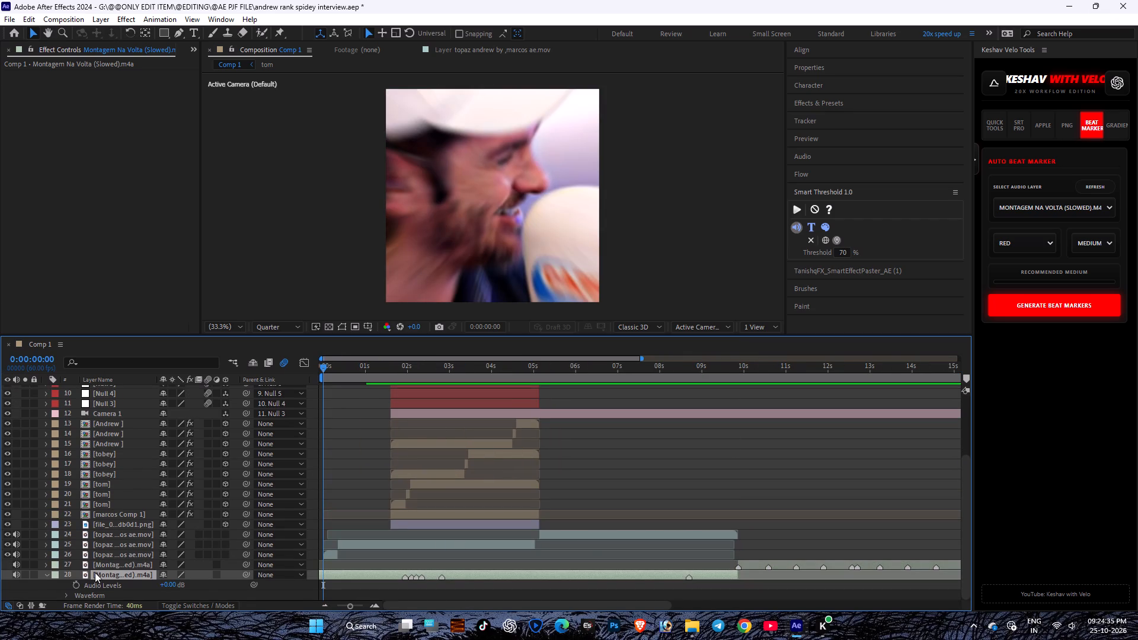
click(73, 585)
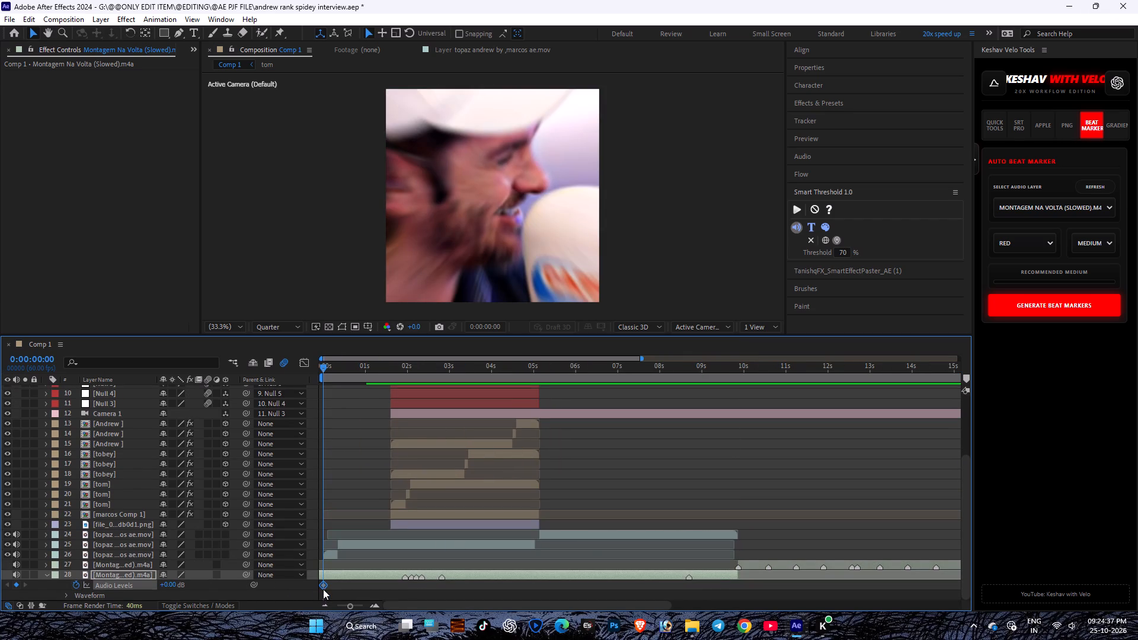
drag(323, 583, 344, 583)
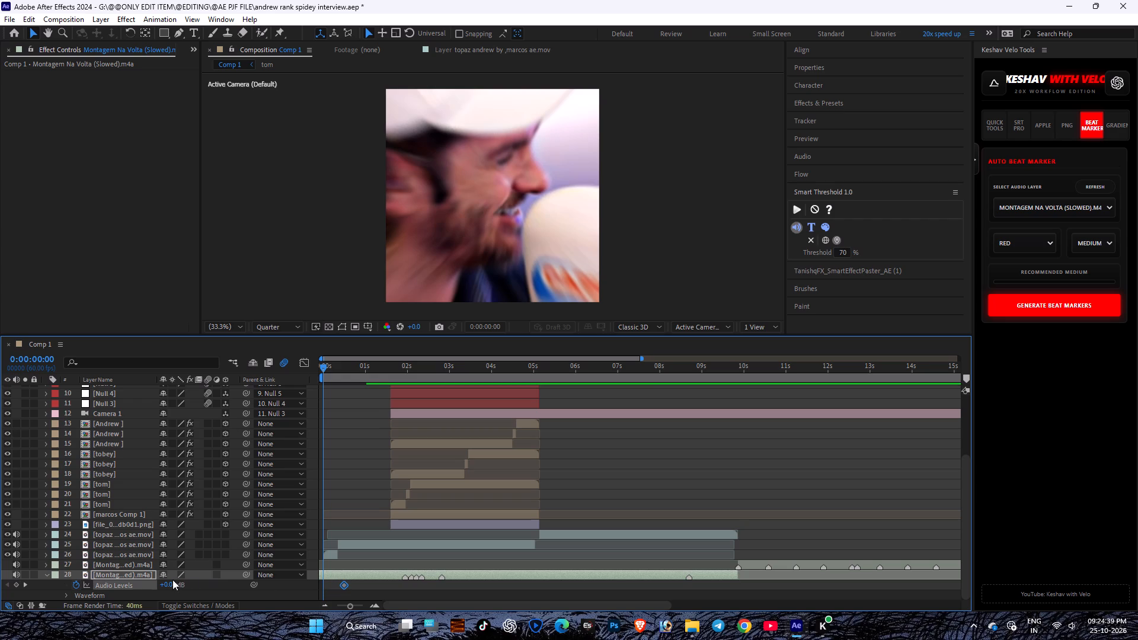
click(171, 581)
text(-20)
key(Return)
Play Comp 1 from the start to check the music's fade-in under the interview audio.
key(space)
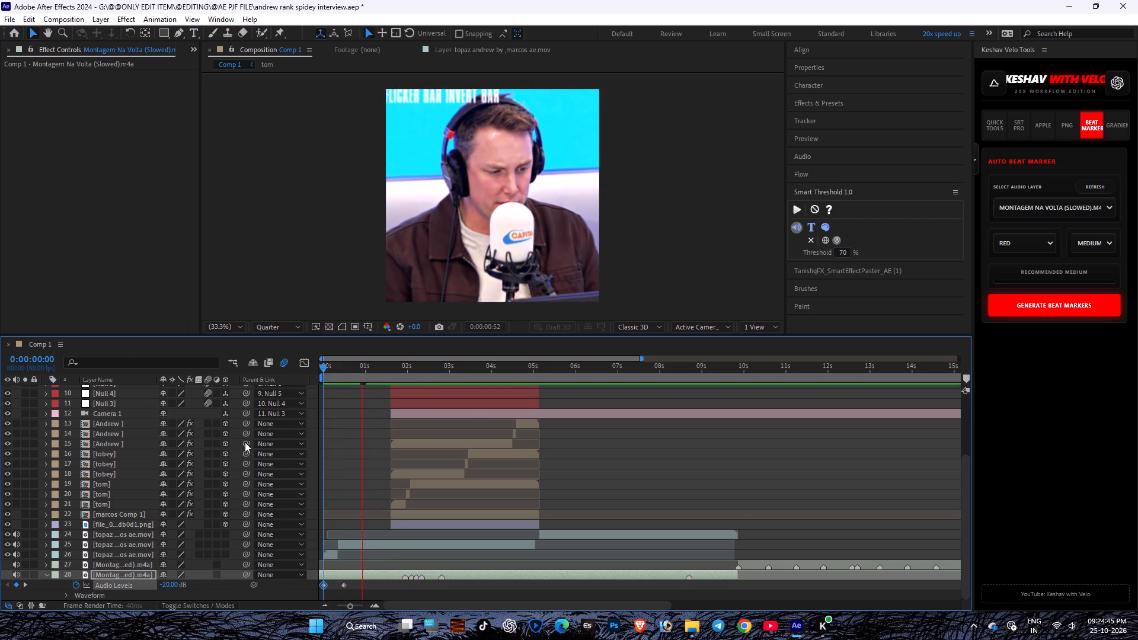
drag(340, 367, 189, 367)
key(space)
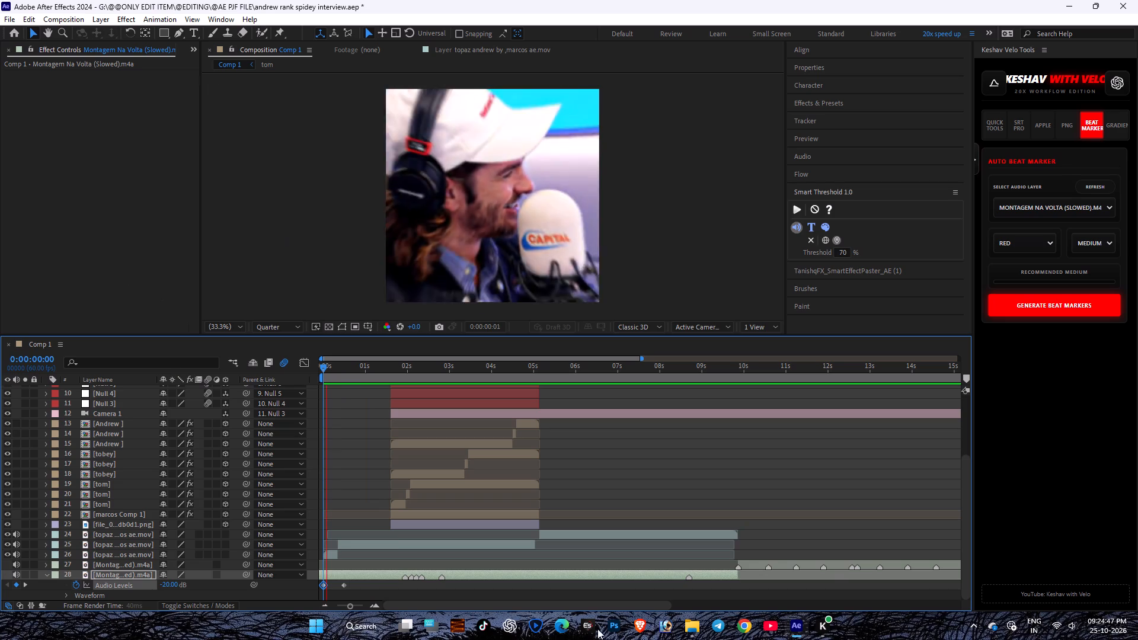
Lengthen the first music segment's fade-in by moving its ending Audio Levels keyframe to about 0:00:01:09, and preview from the start.
click(347, 585)
drag(344, 585, 372, 584)
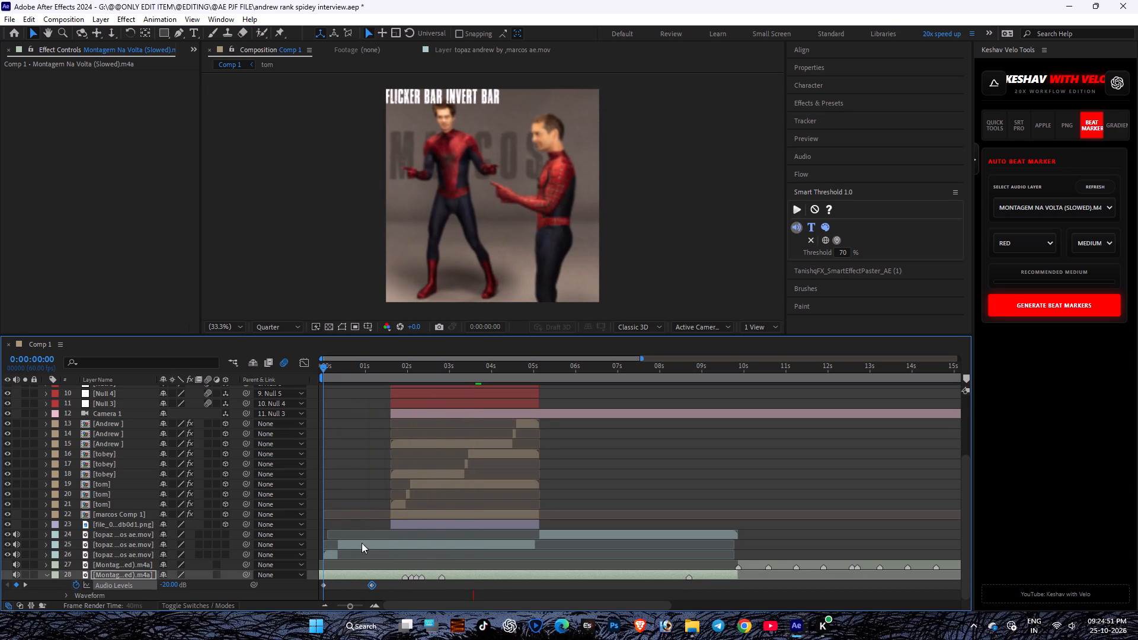
drag(349, 371, 0, 353)
key(space)
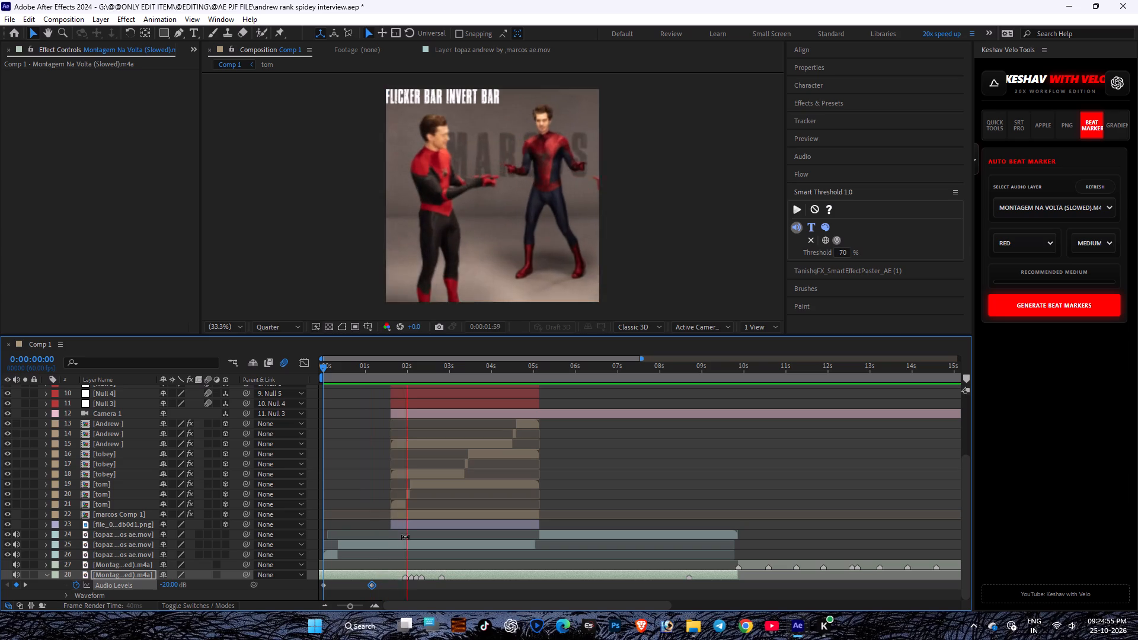
Set the first music segment's Audio Levels keyframe at 0:00:00:00 to -15 dB and preview it.
drag(341, 372, 66, 382)
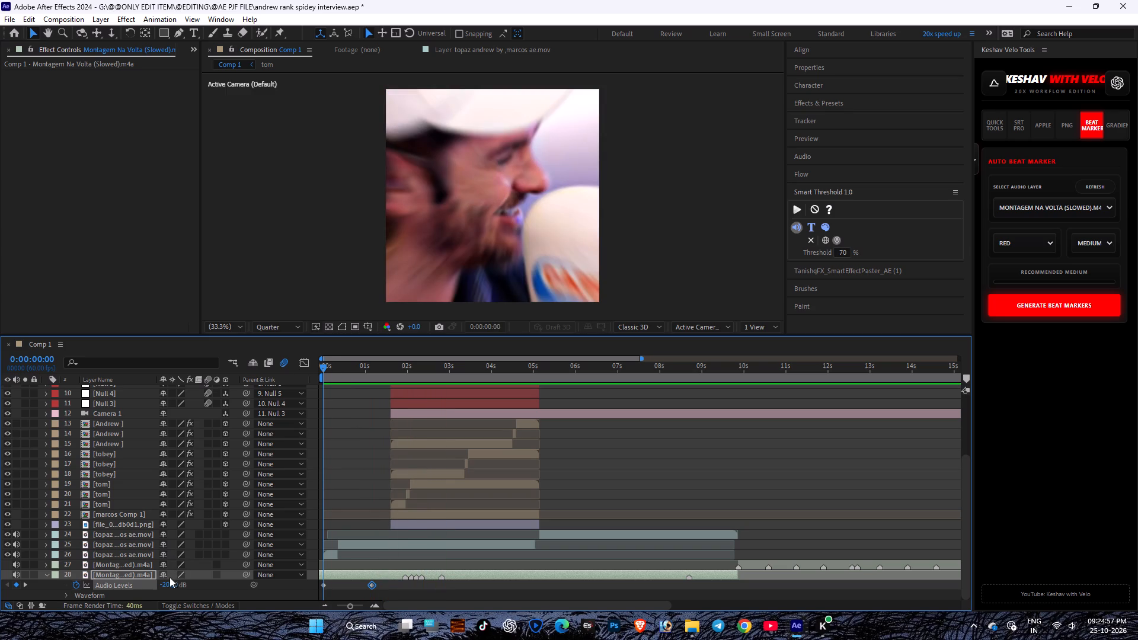
click(167, 587)
text(-15)
key(Return)
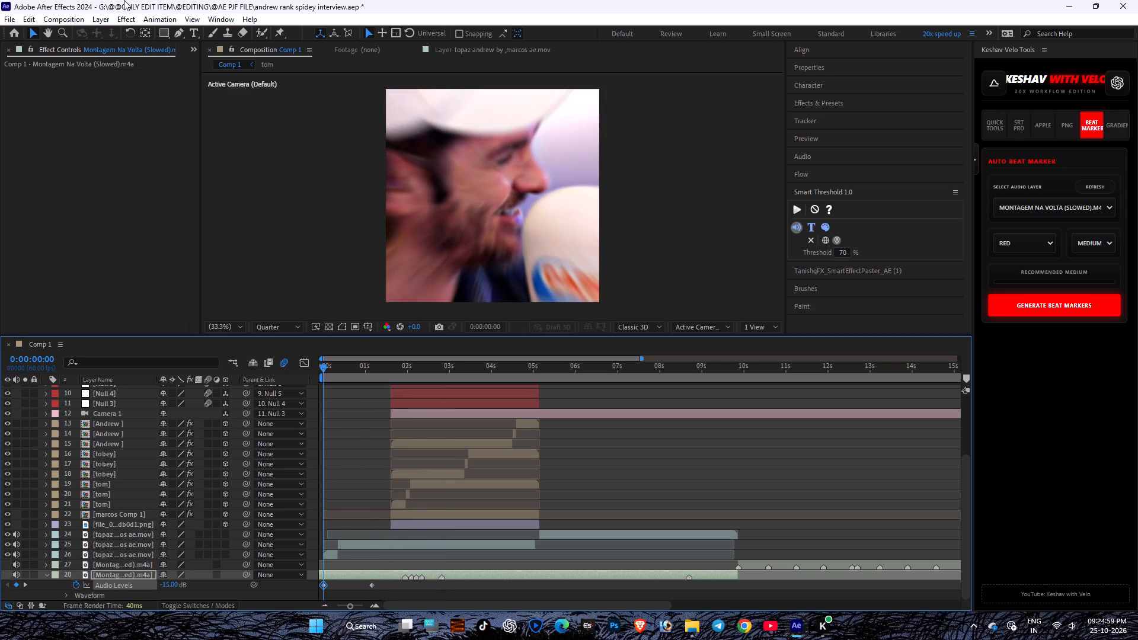
key(space)
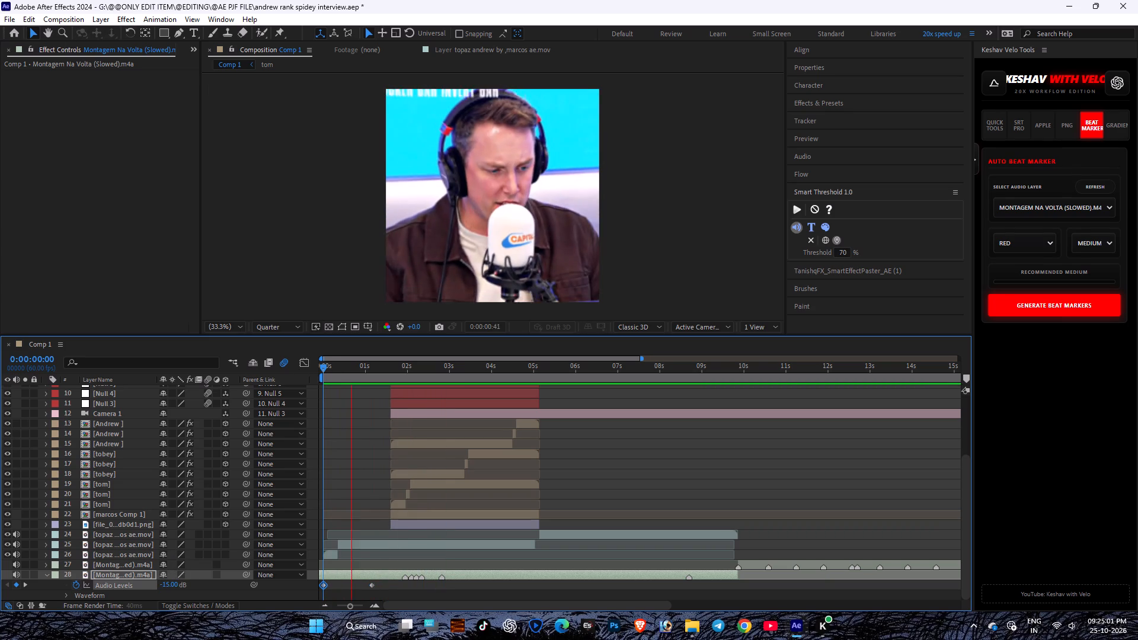
Apply Bass & Treble to the first Montagem Na Volta segment with Bass 100 and Treble -100, and save the project.
key(ctrl+space)
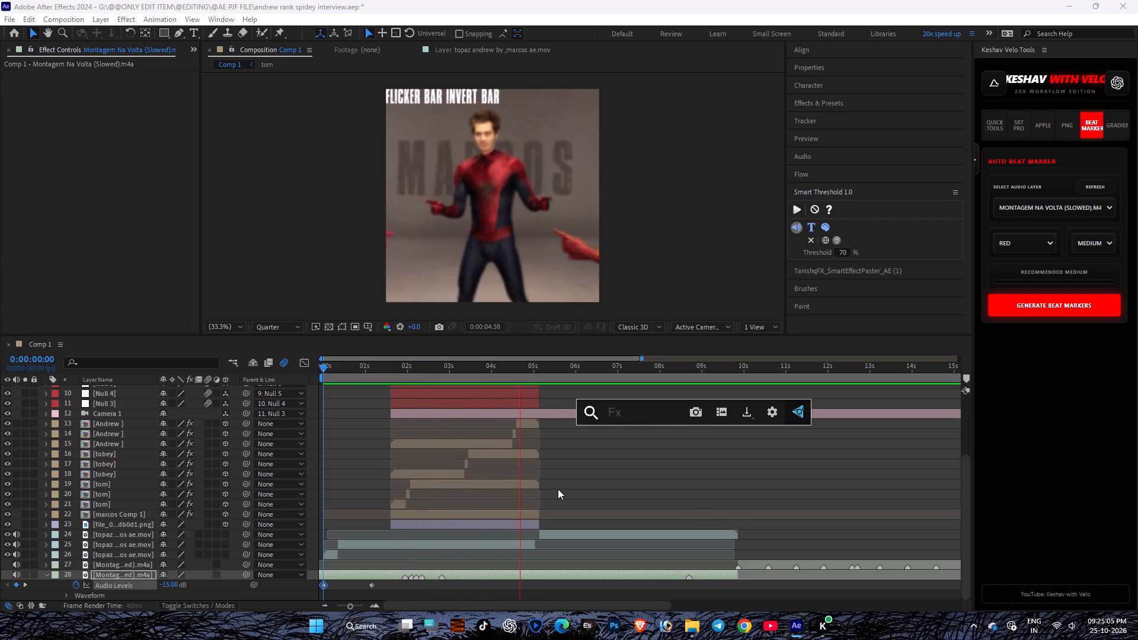
text(bas)
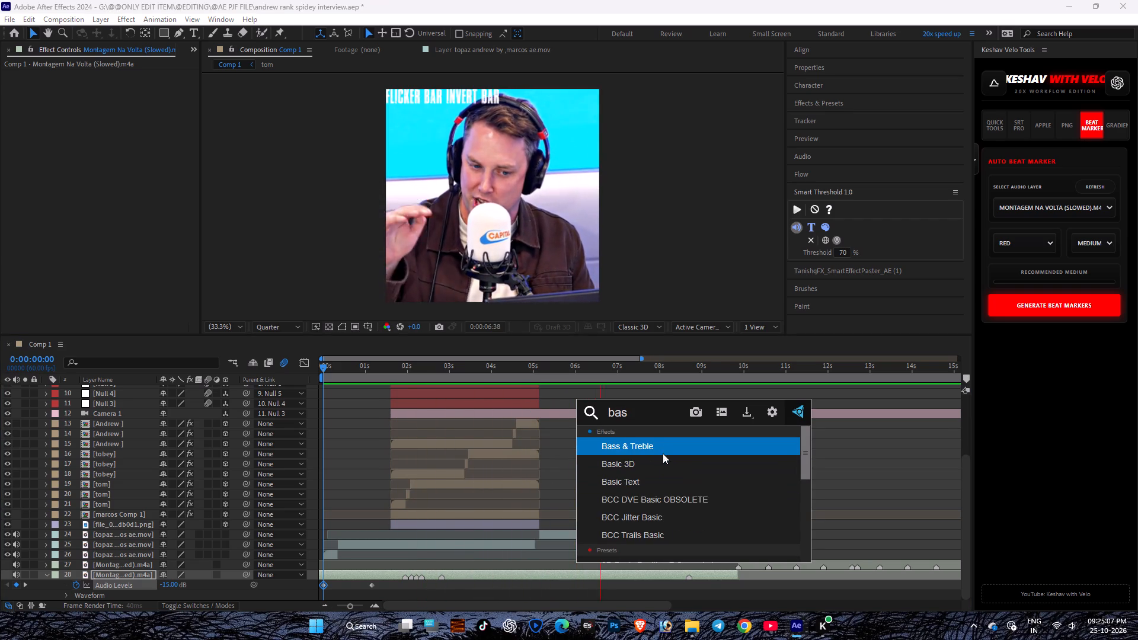
click(663, 447)
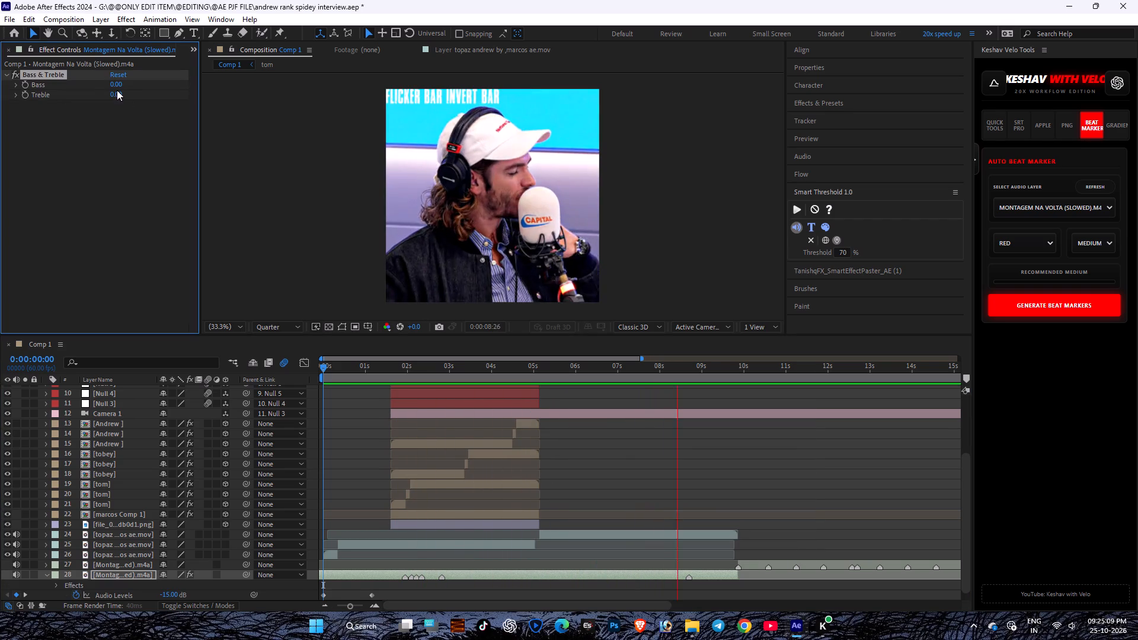
drag(114, 88, 650, 87)
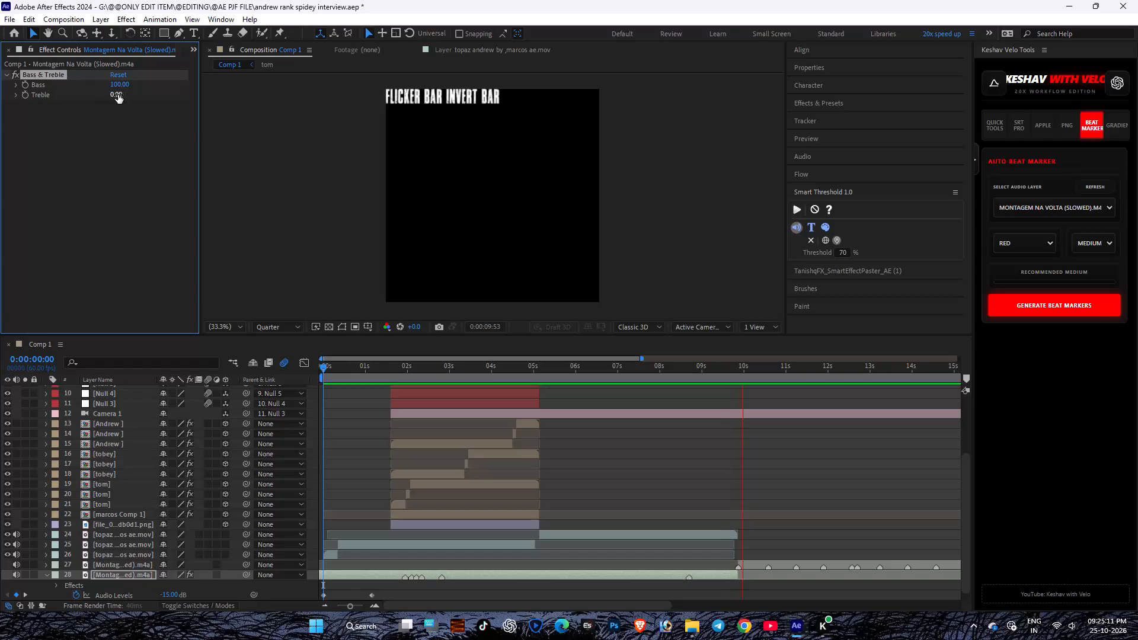
drag(118, 95, 0, 92)
drag(431, 370, 0, 324)
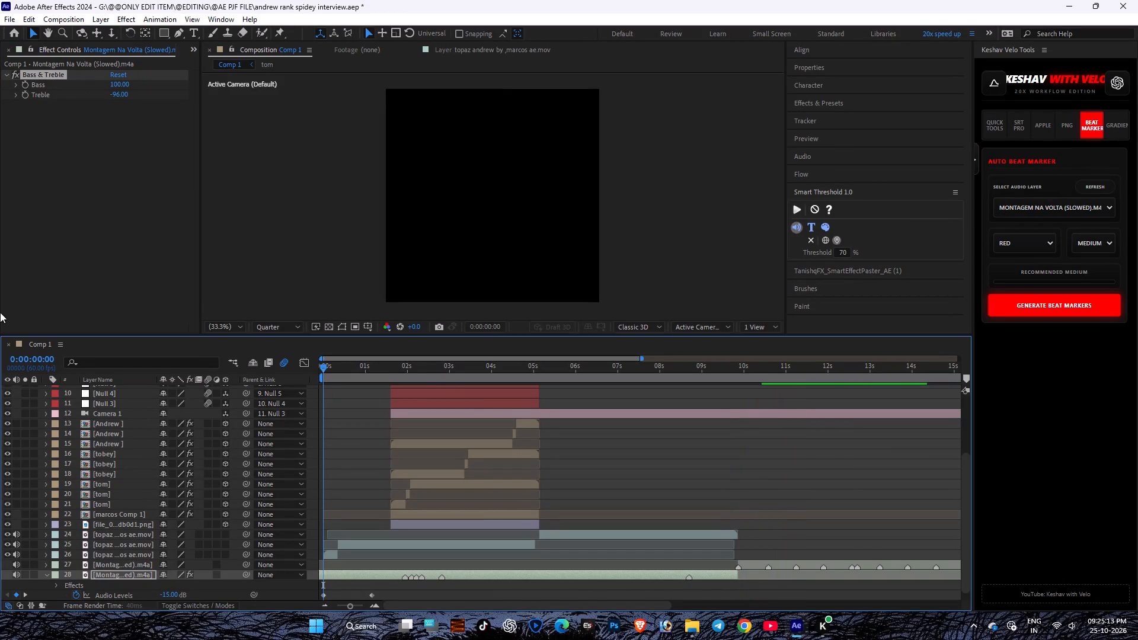
drag(115, 97, 0, 67)
key(space)
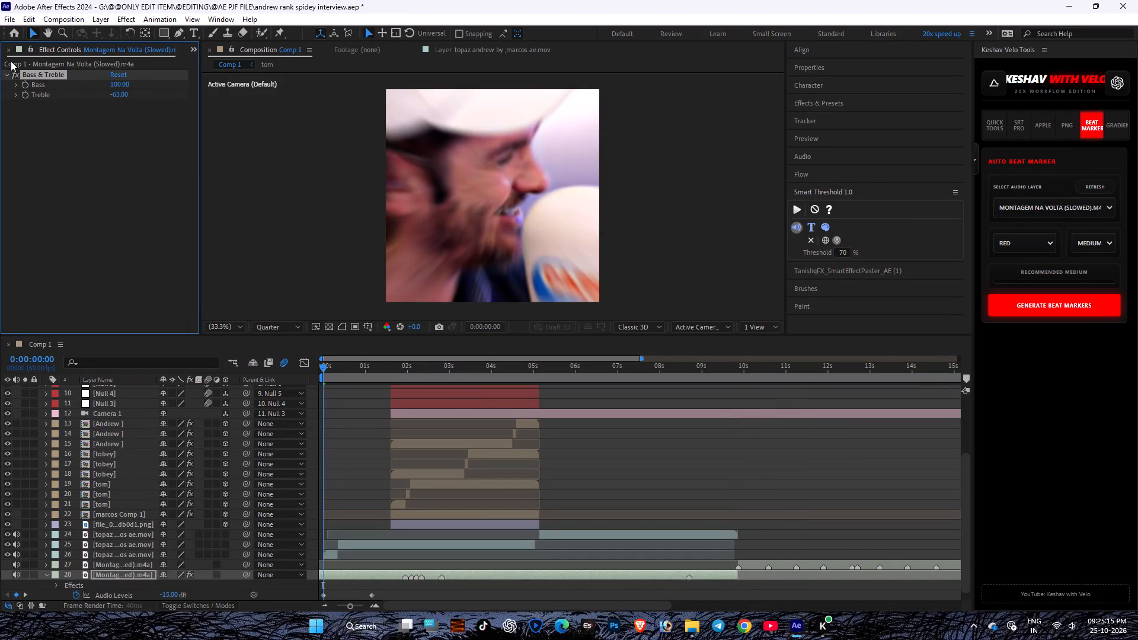
click(117, 89)
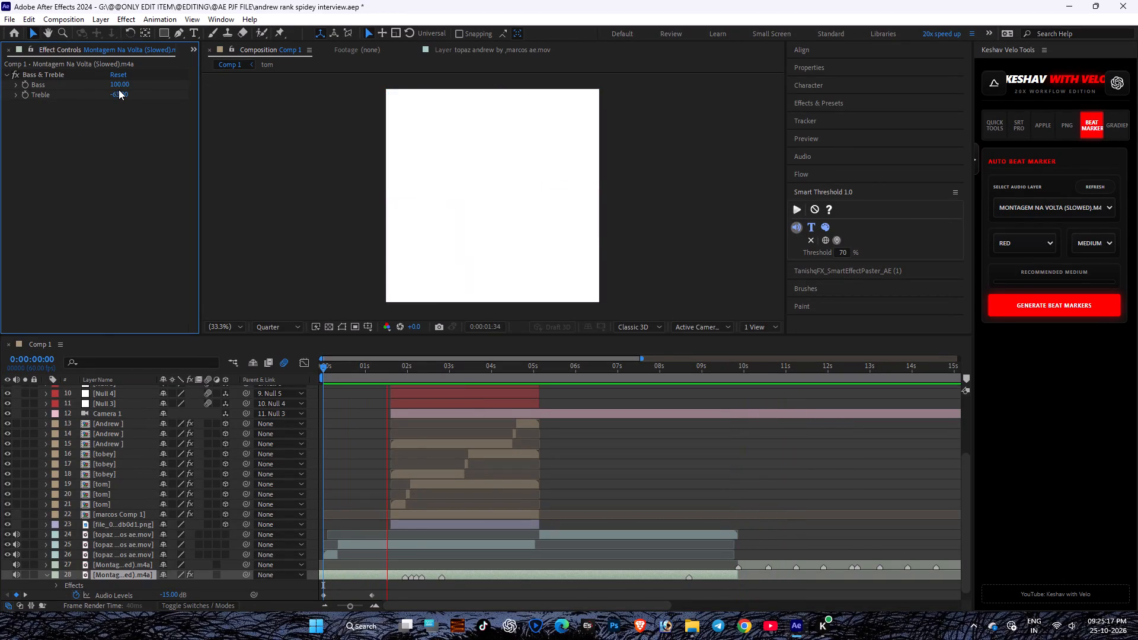
drag(119, 92, 40, 84)
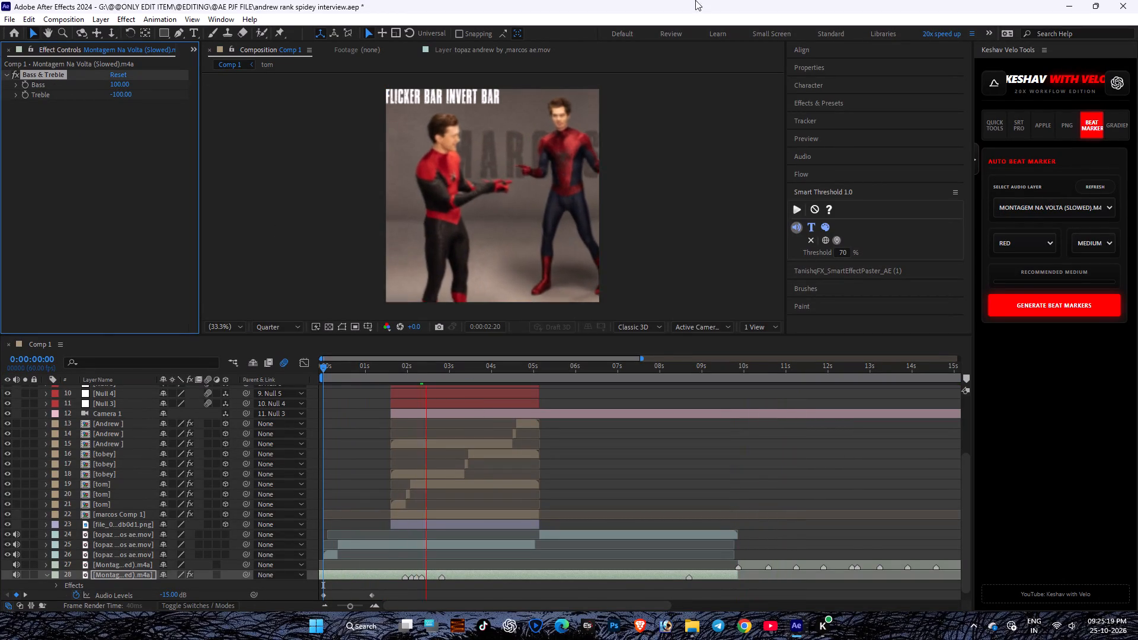
key(ctrl+s)
Play Comp 1 from the start to check the Bass & Treble effect on the music under the interview audio.
drag(523, 366, 151, 350)
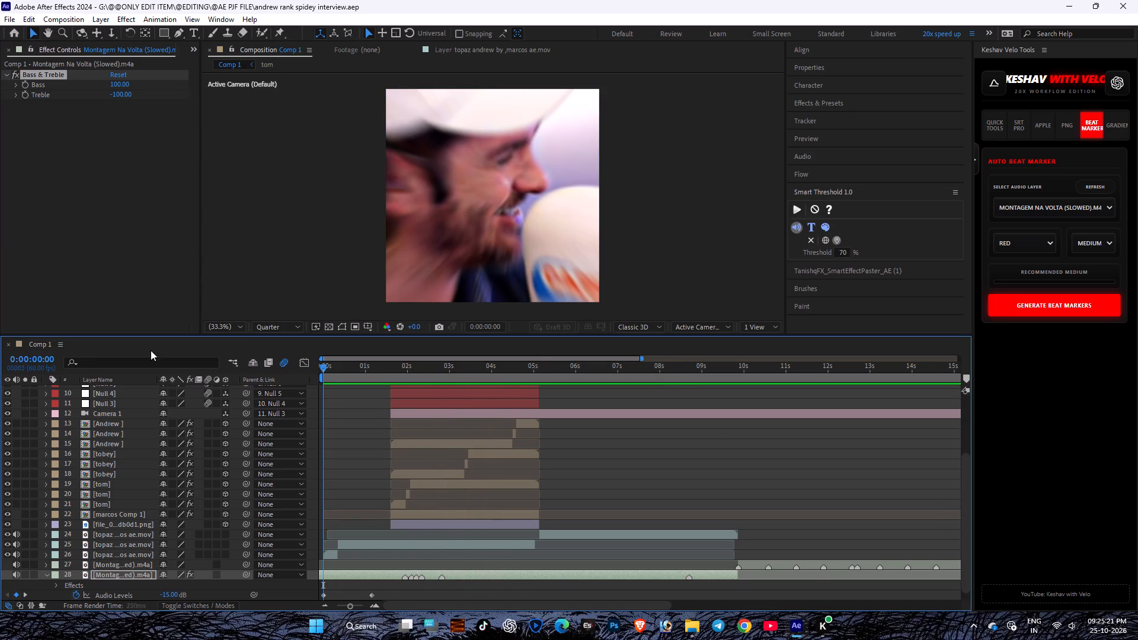
drag(151, 350, 34, 302)
key(space)
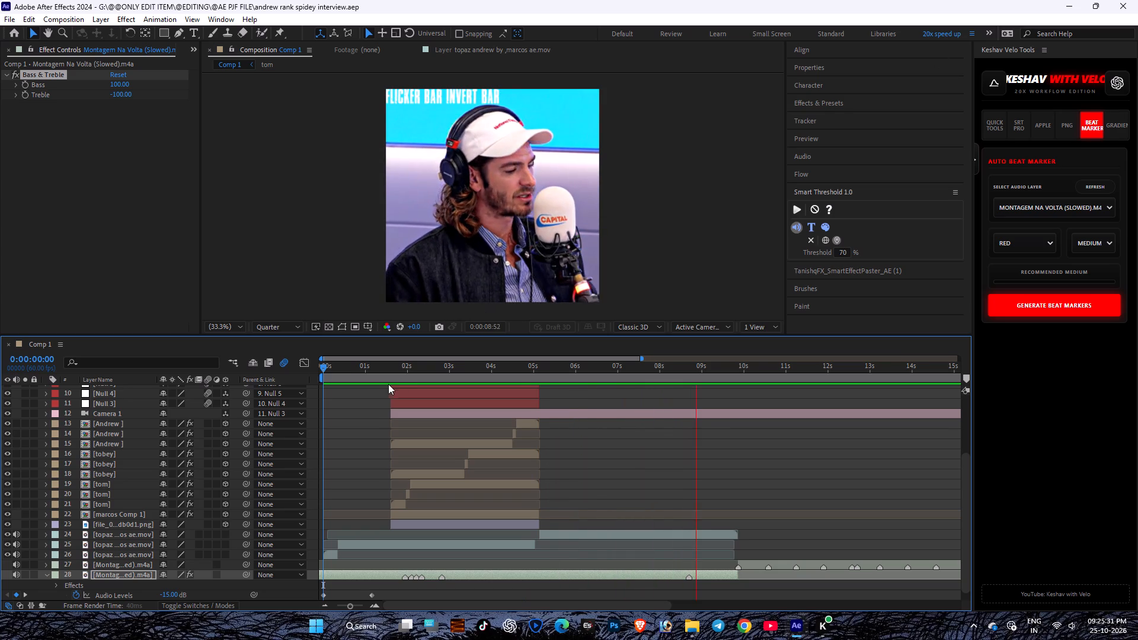
Set the first music segment's Audio Levels keyframe at 0:00:01:09 to -5 dB, preview from the start, and save.
drag(343, 367, 373, 367)
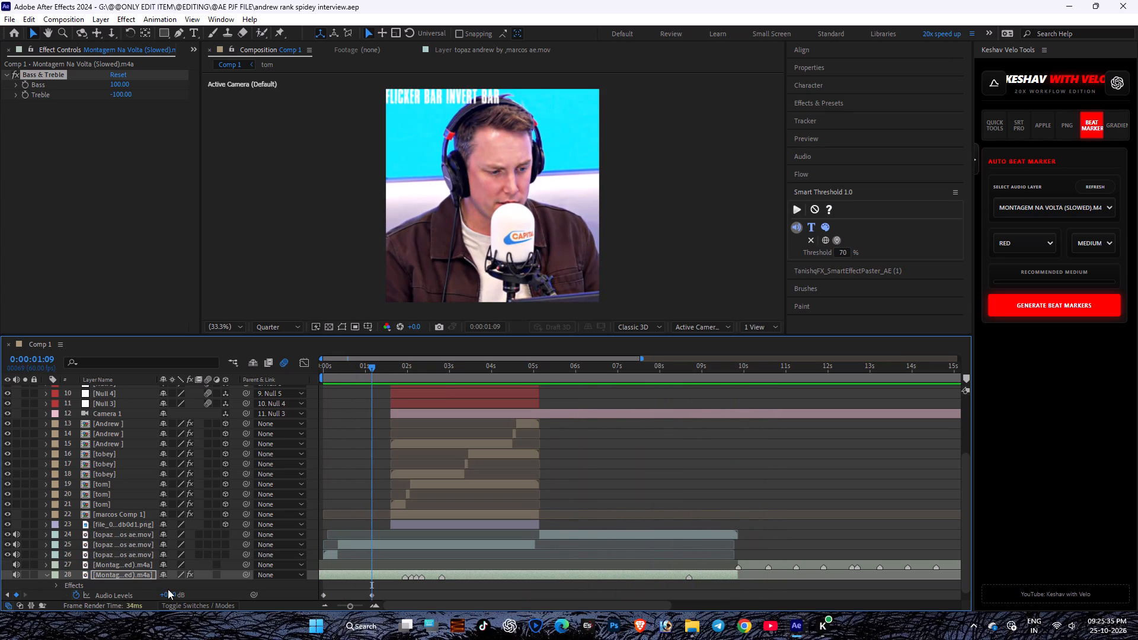
click(168, 595)
text(-5)
key(Return)
drag(404, 373, 0, 362)
key(space)
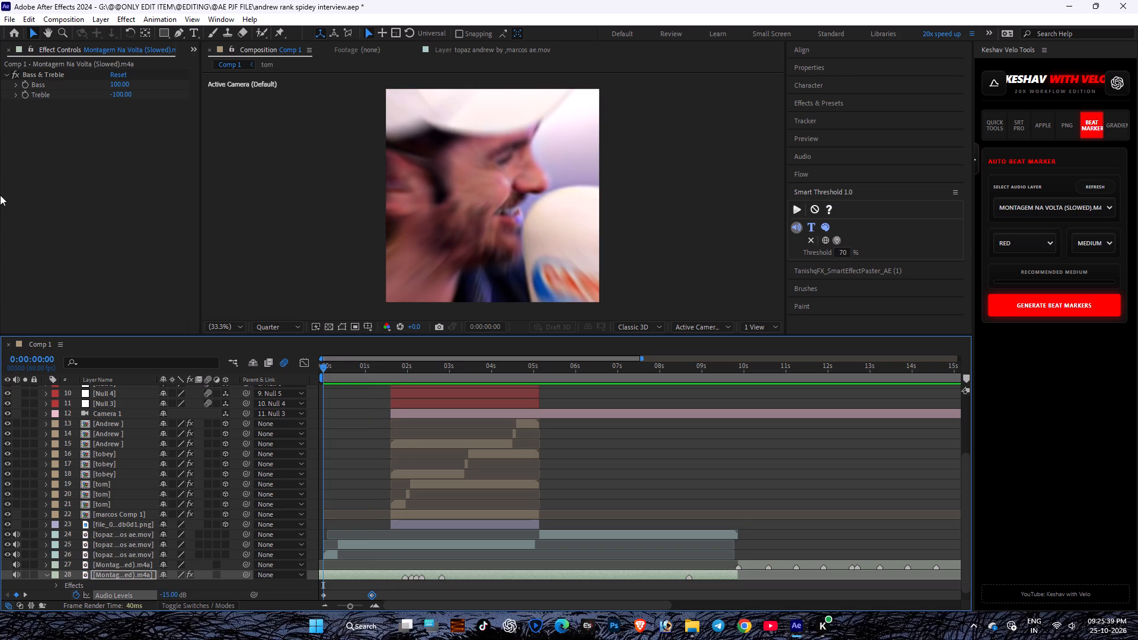
key(ctrl+s)
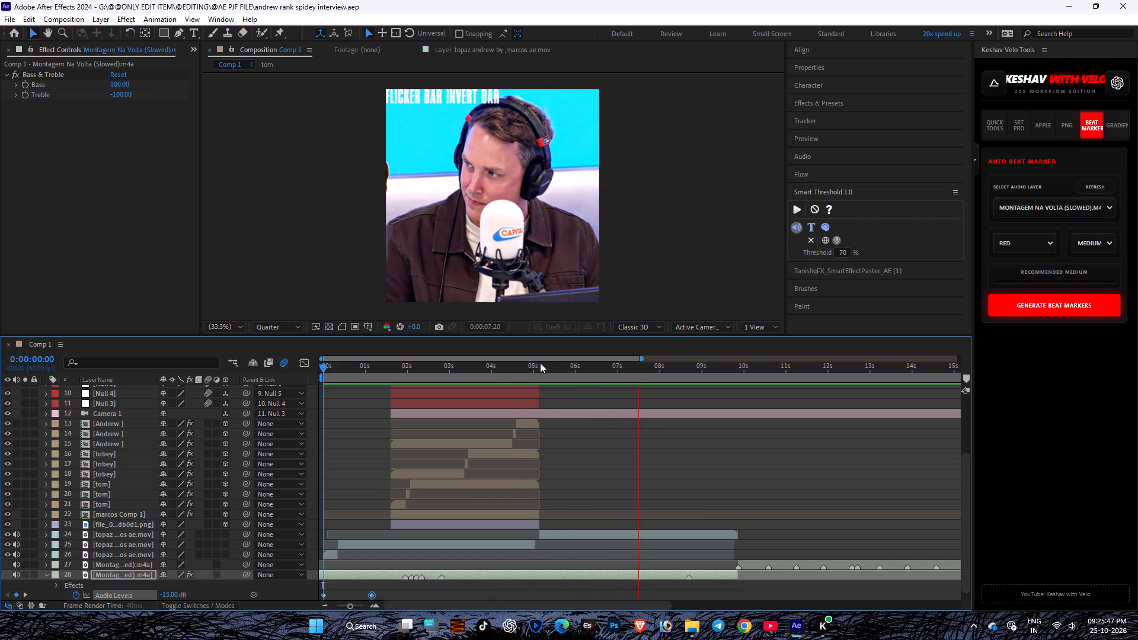
Set Null 5's Position X to -148 on its keyframe at 0:00:04:45 to reframe the Andrew shot.
drag(534, 366, 525, 369)
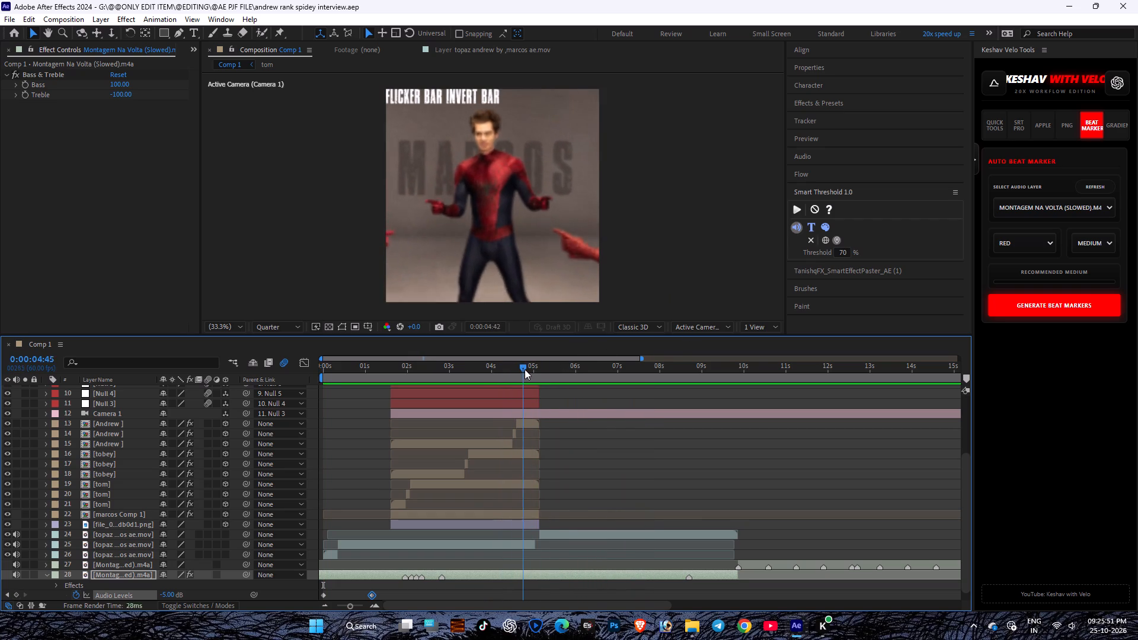
drag(525, 369, 516, 369)
scroll(526, 424, up, 4)
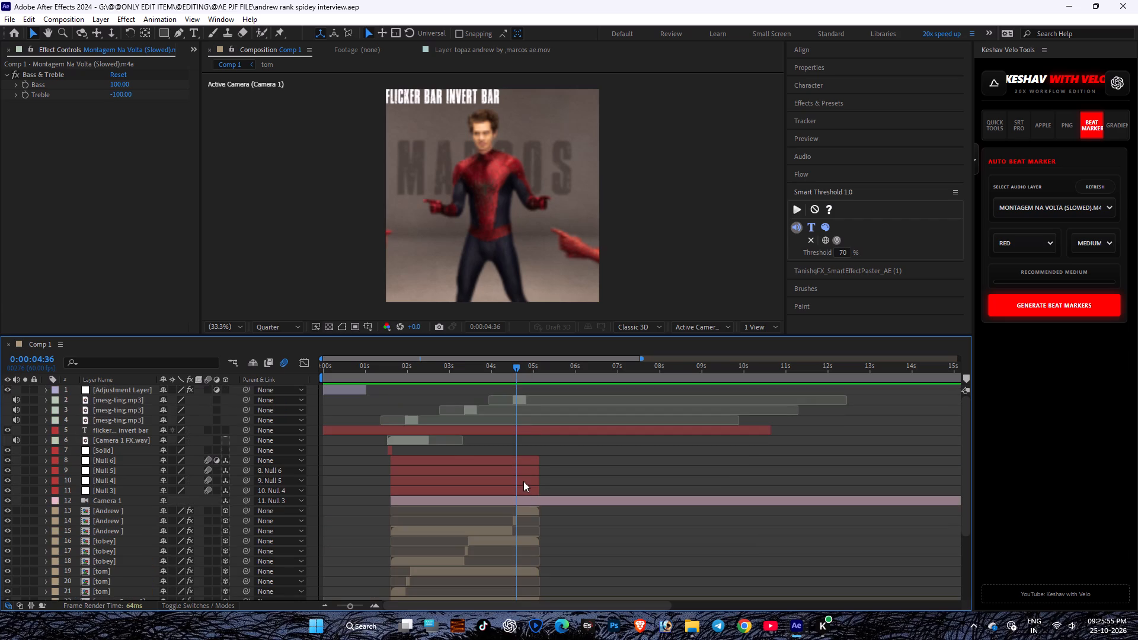
click(519, 476)
alt+scroll(519, 476, up, 1)
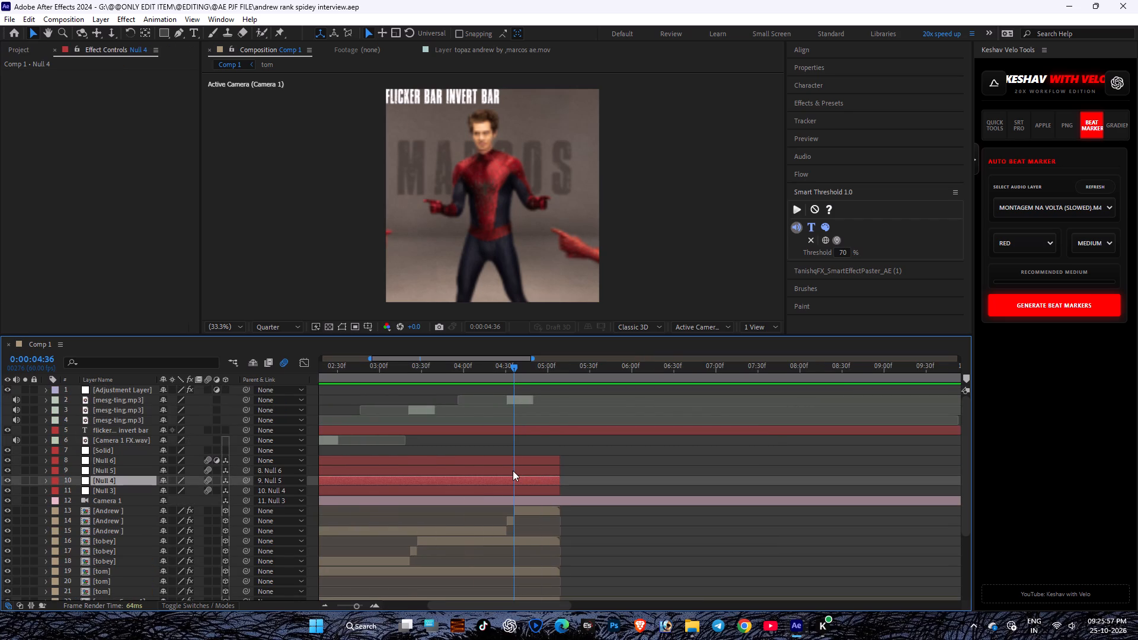
alt+click(513, 471)
key(u)
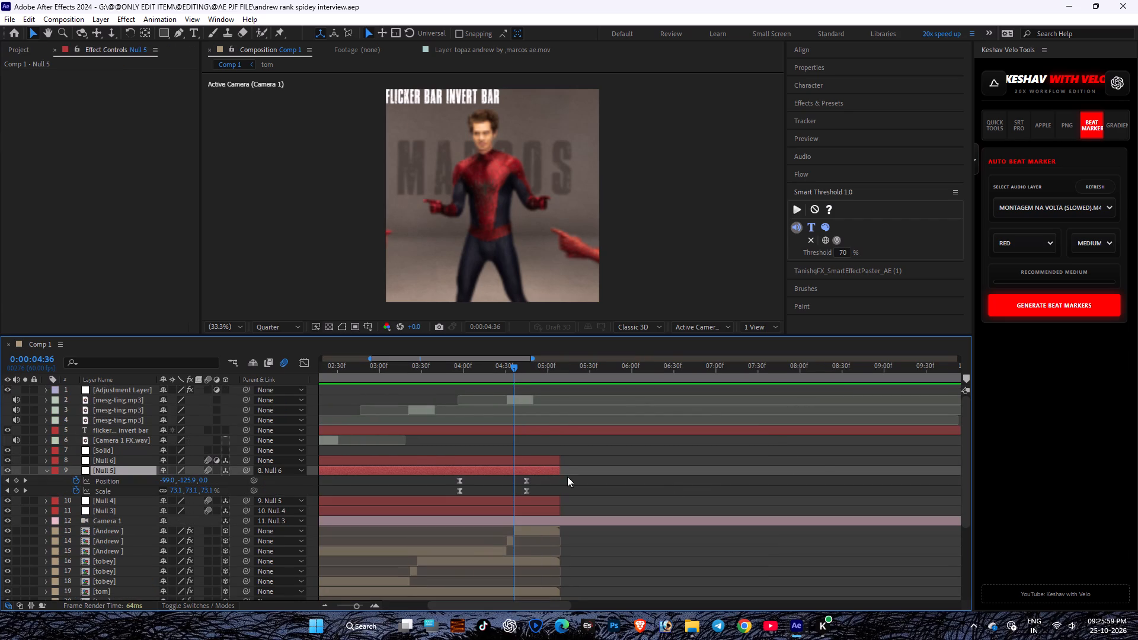
drag(514, 374, 523, 374)
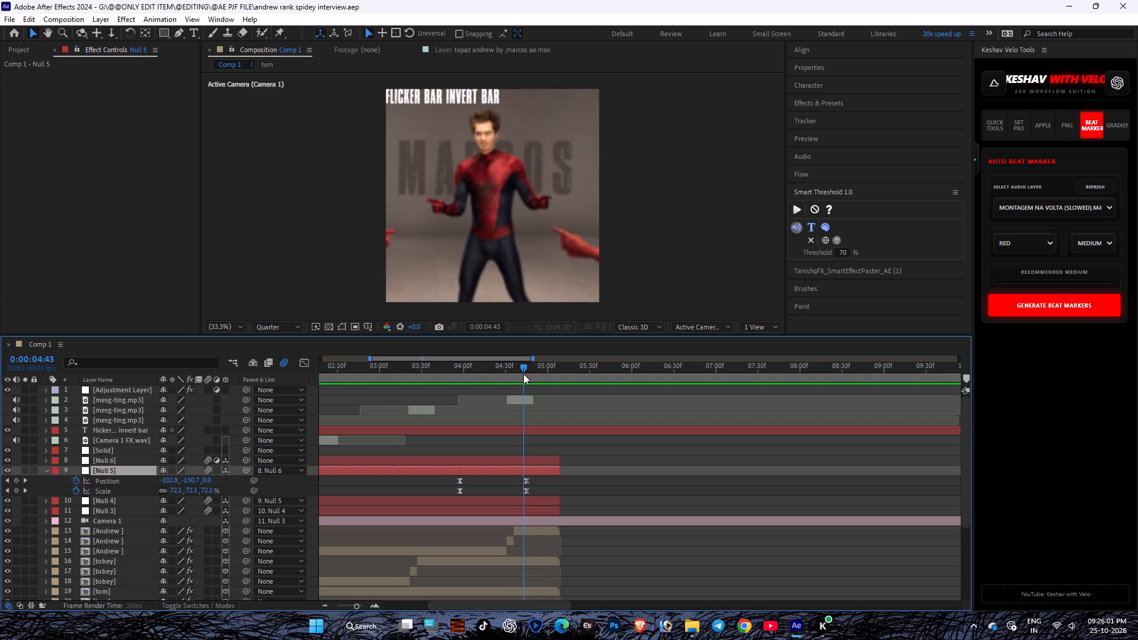
drag(523, 374, 529, 374)
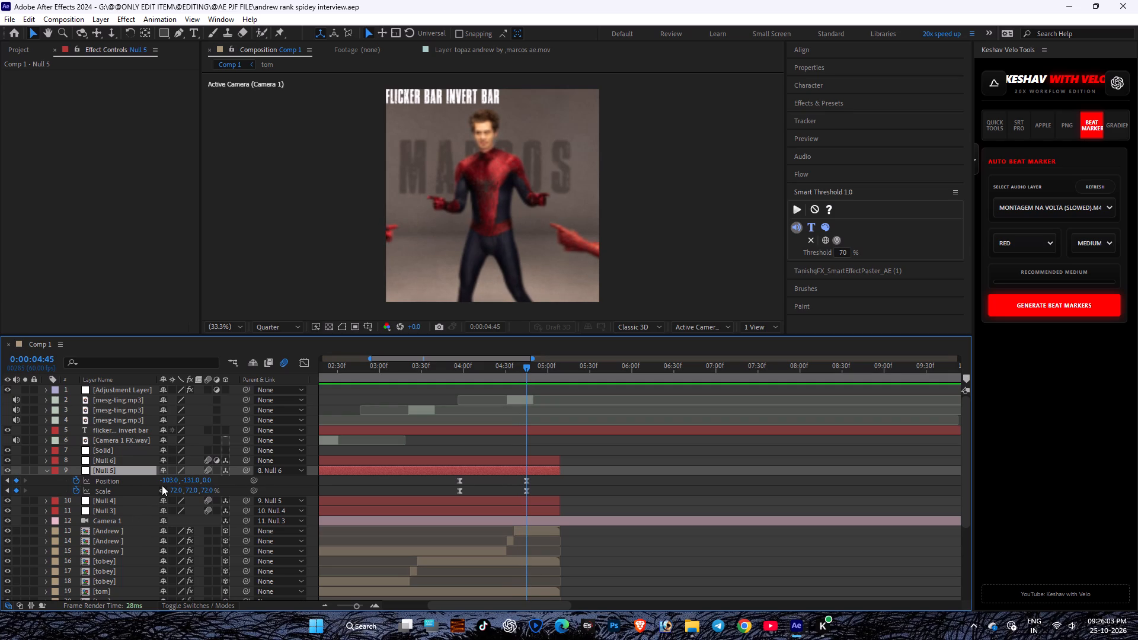
drag(165, 482, 136, 480)
drag(492, 366, 510, 366)
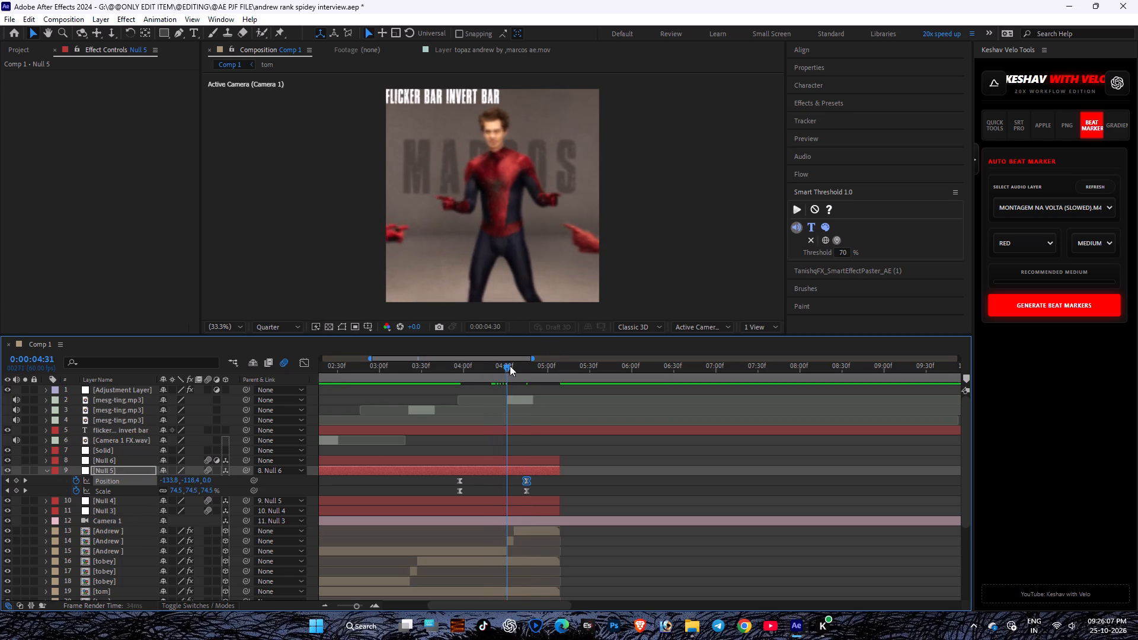
drag(510, 366, 531, 372)
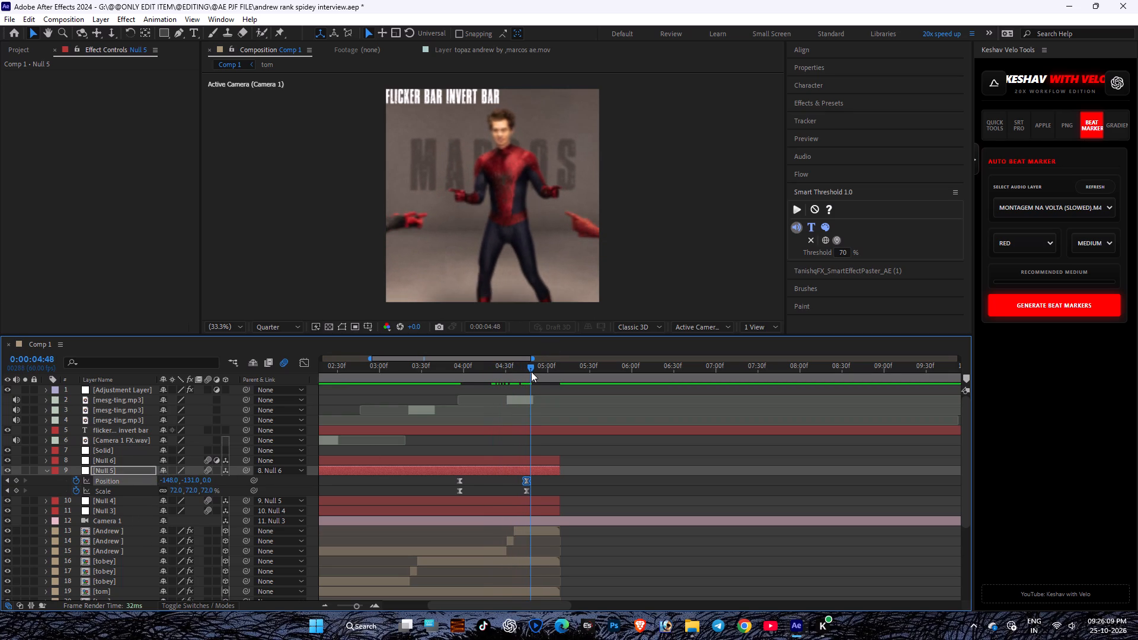
drag(531, 372, 526, 375)
Increase Null 6's Position X on its last keyframe at 0:00:05:16 and check the camera move around 0:00:04:45.
click(535, 462)
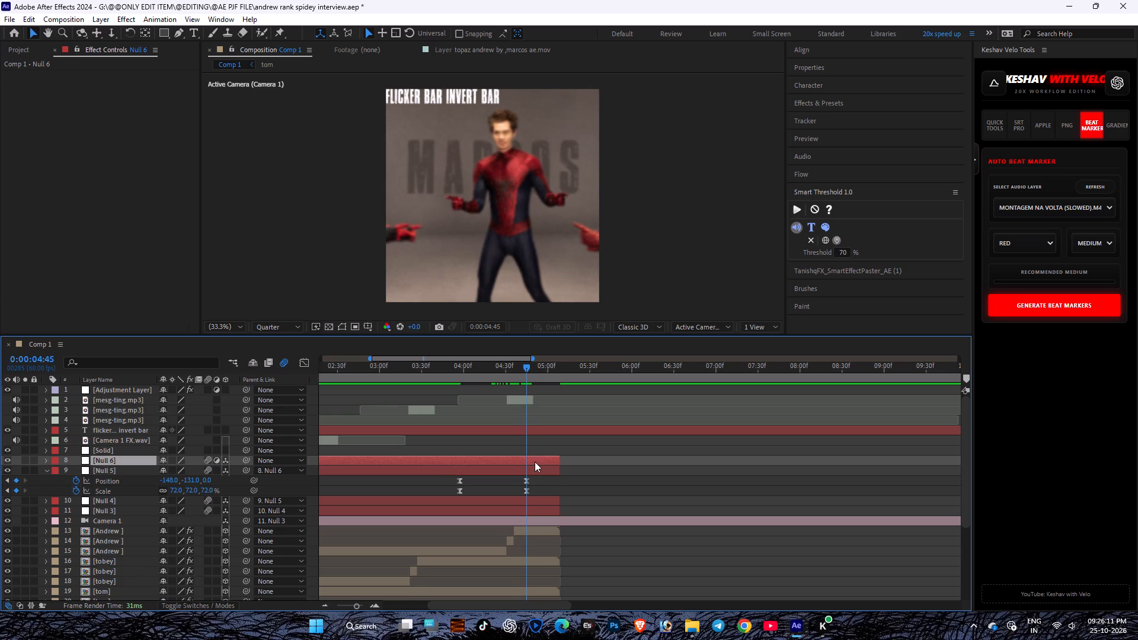
key(u)
drag(523, 377, 535, 377)
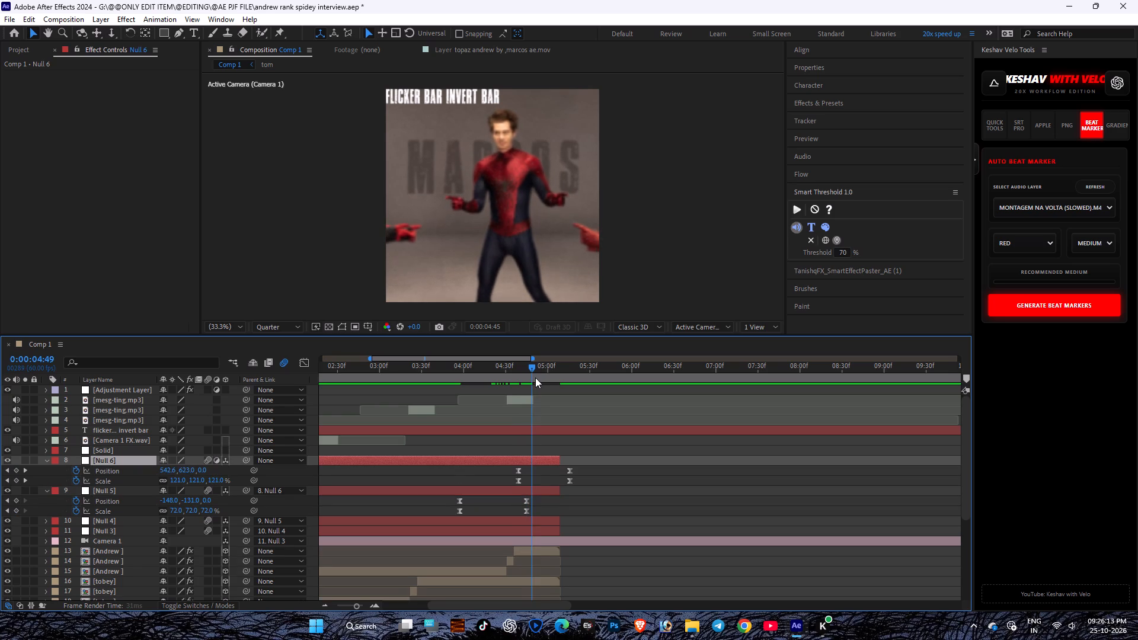
drag(535, 377, 567, 370)
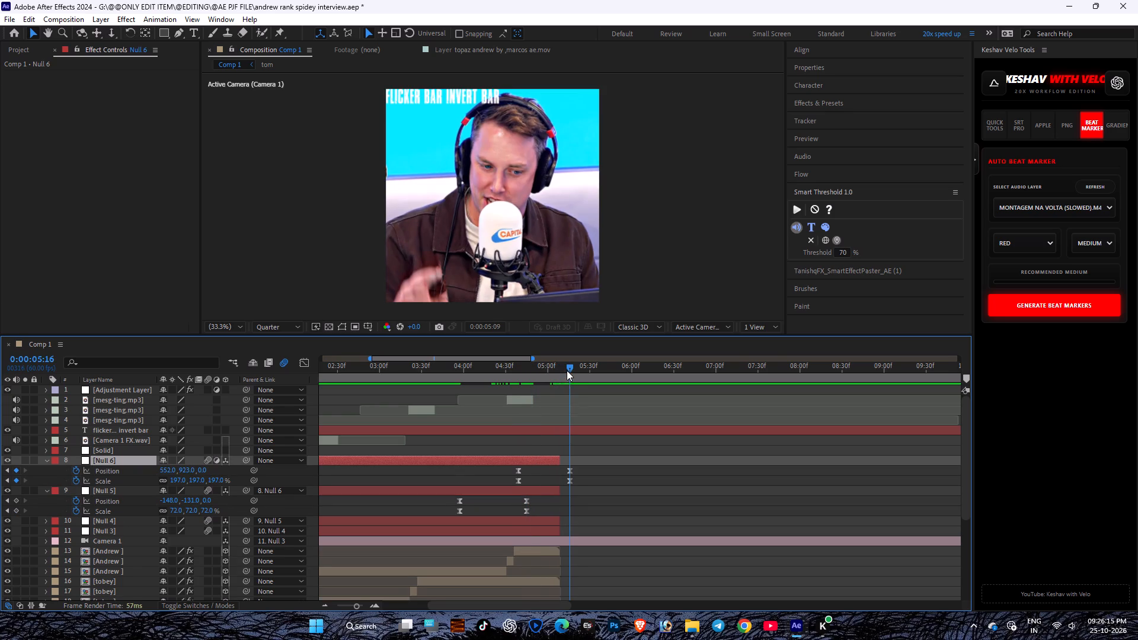
drag(567, 370, 570, 370)
drag(160, 473, 168, 473)
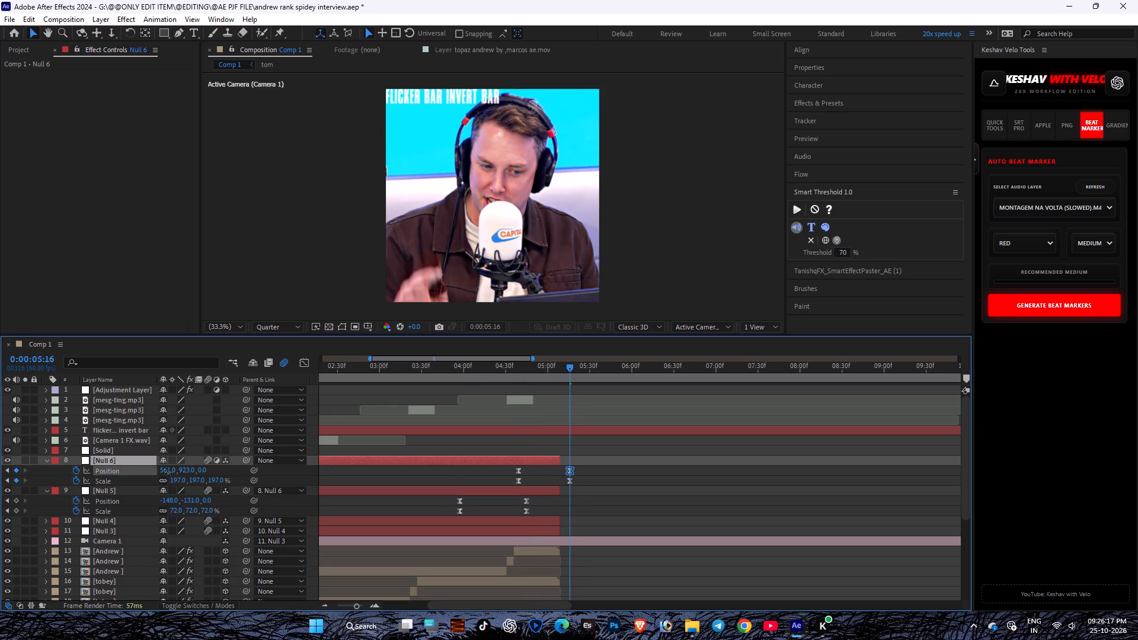
drag(168, 473, 171, 473)
drag(523, 371, 529, 367)
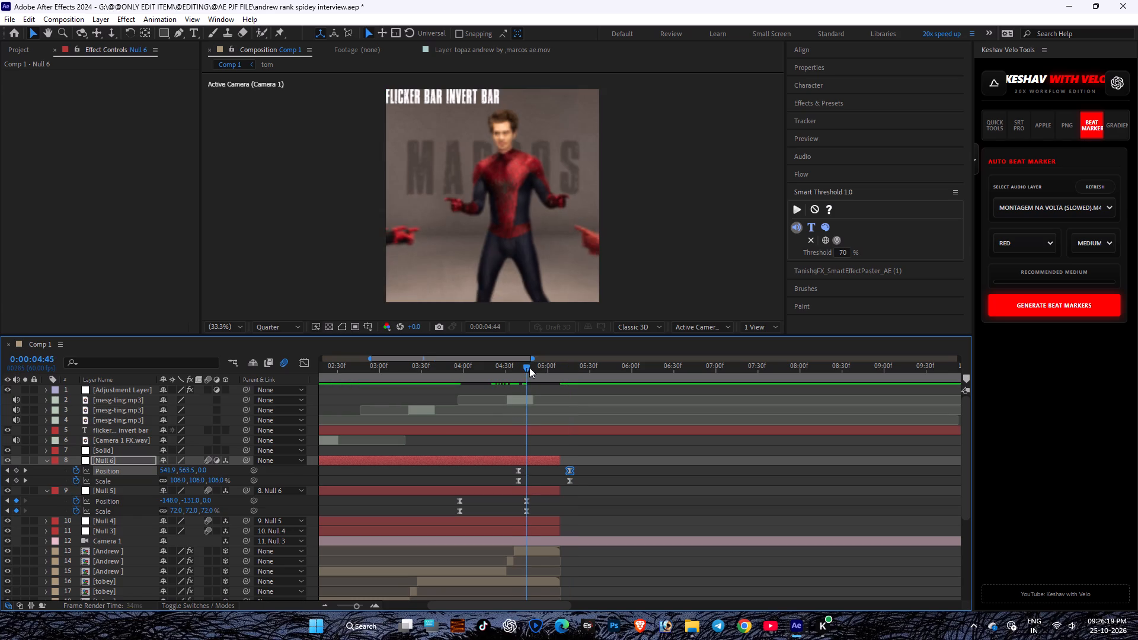
Add a Position keyframe on Null 6 at 0:00:05:04 with X set to about 598.3 to reframe the three Spider-Men.
drag(529, 367, 552, 367)
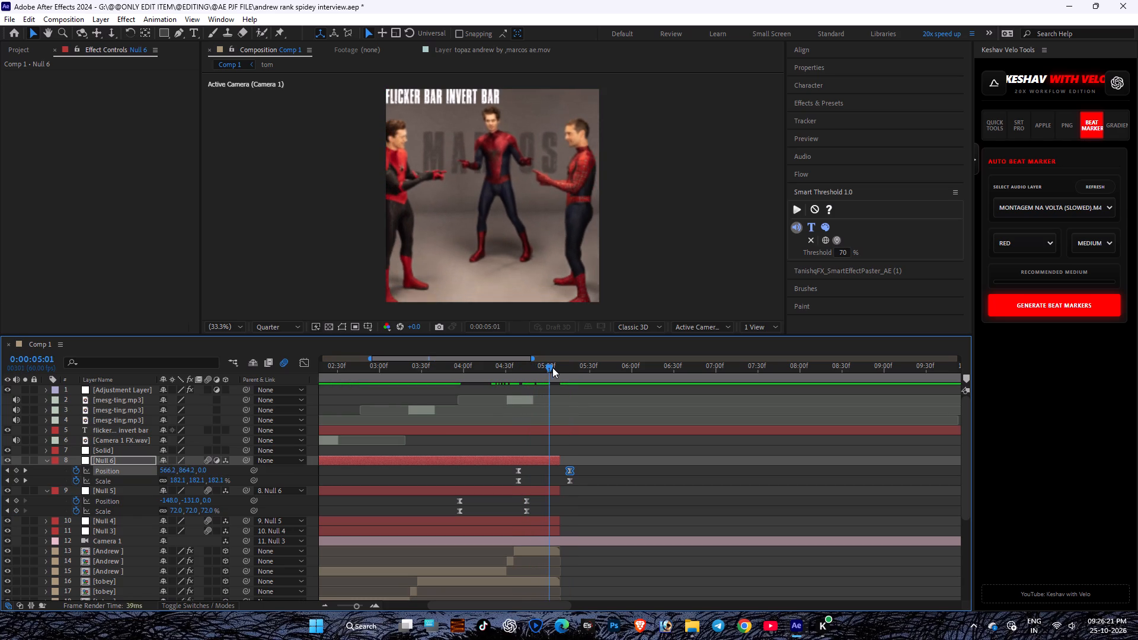
drag(552, 367, 553, 373)
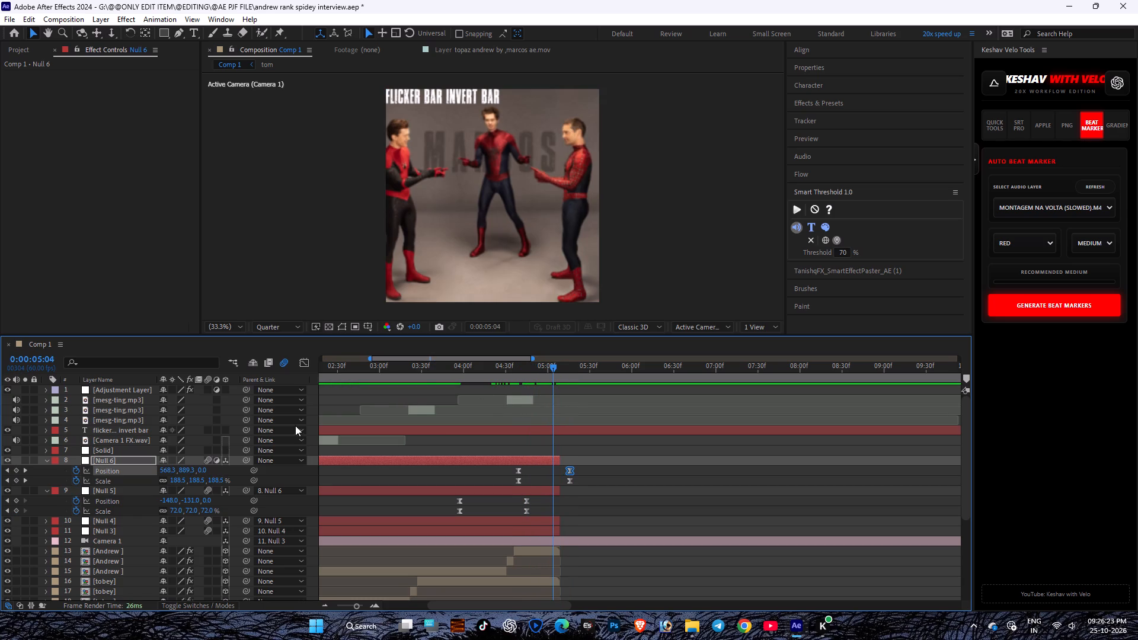
drag(163, 469, 184, 472)
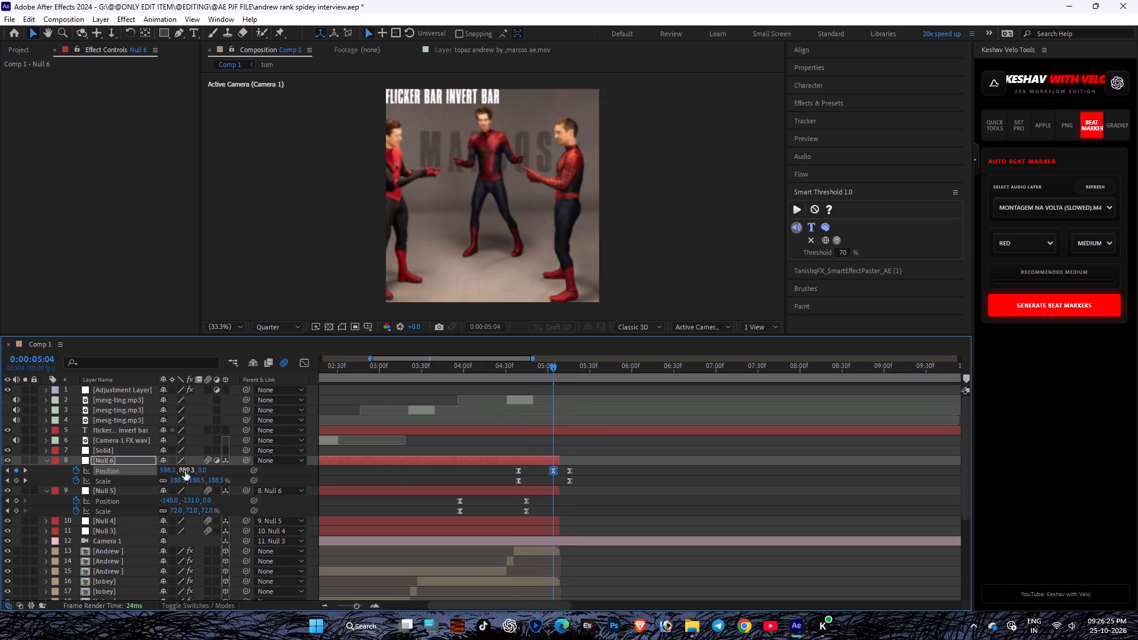
Undo Null 6's added Position keyframe at 0:00:05:04 and set Position X to 544 on its last keyframe at 0:00:05:16.
key(ctrl+z)
key(ctrl+z)
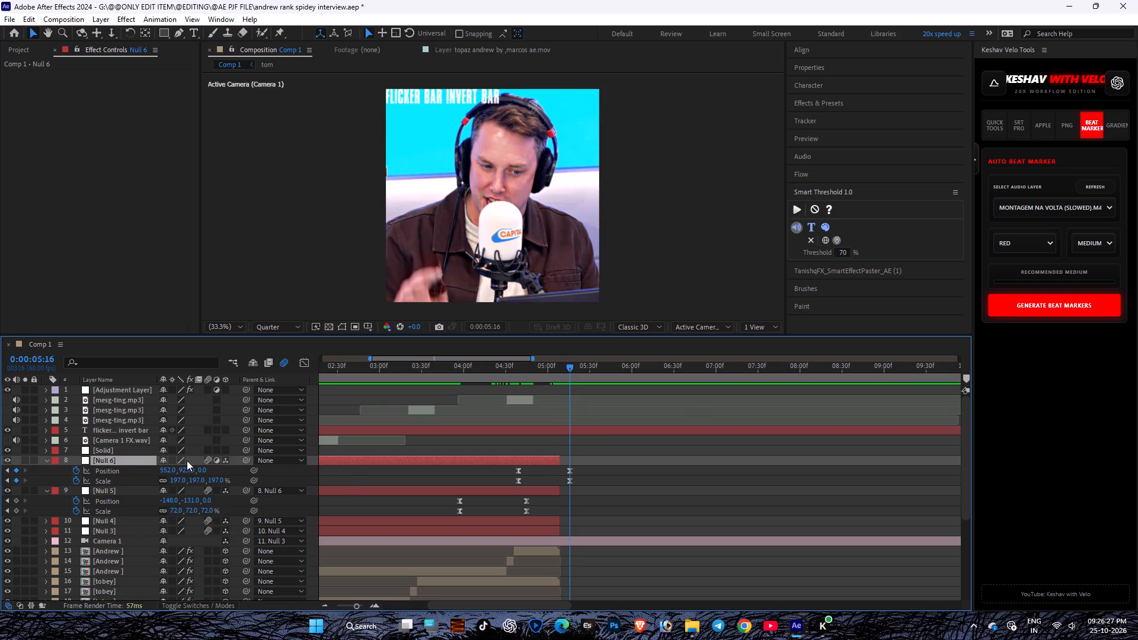
click(166, 470)
Set Null 5's Position X to -139 on its keyframe at 0:00:04:45 and check the camera move around it.
drag(489, 370, 509, 370)
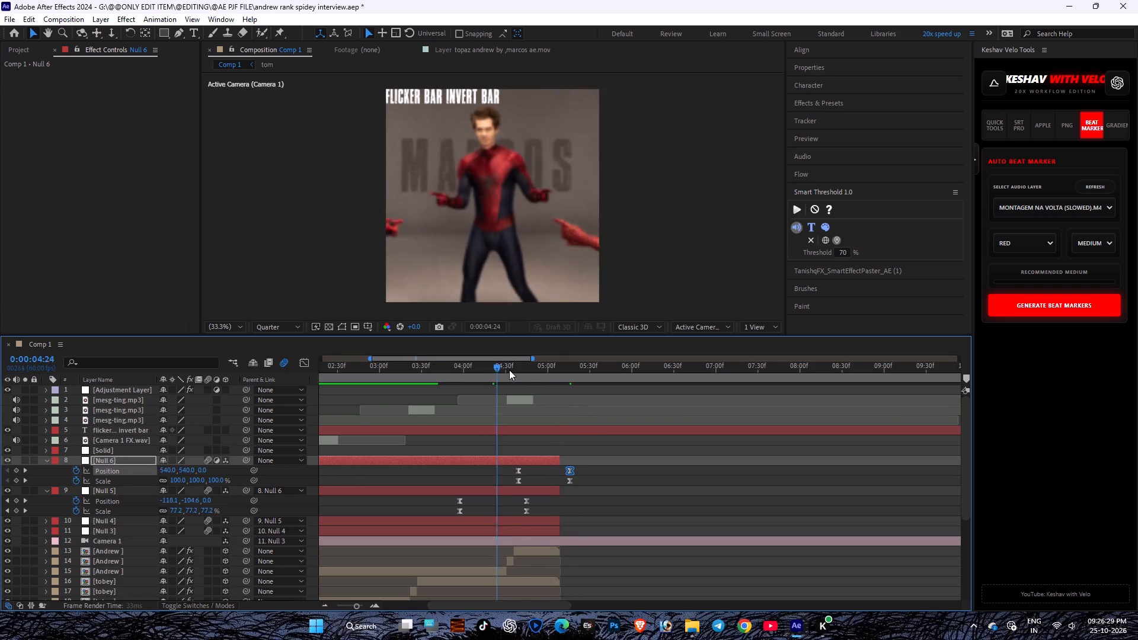
drag(509, 370, 520, 375)
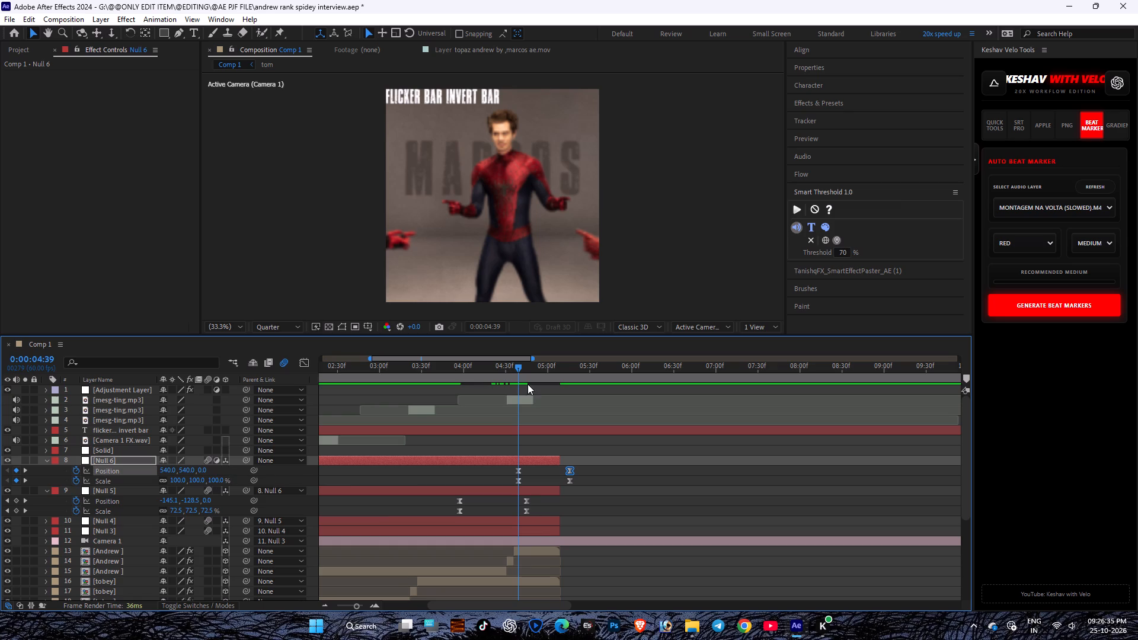
drag(520, 365, 522, 365)
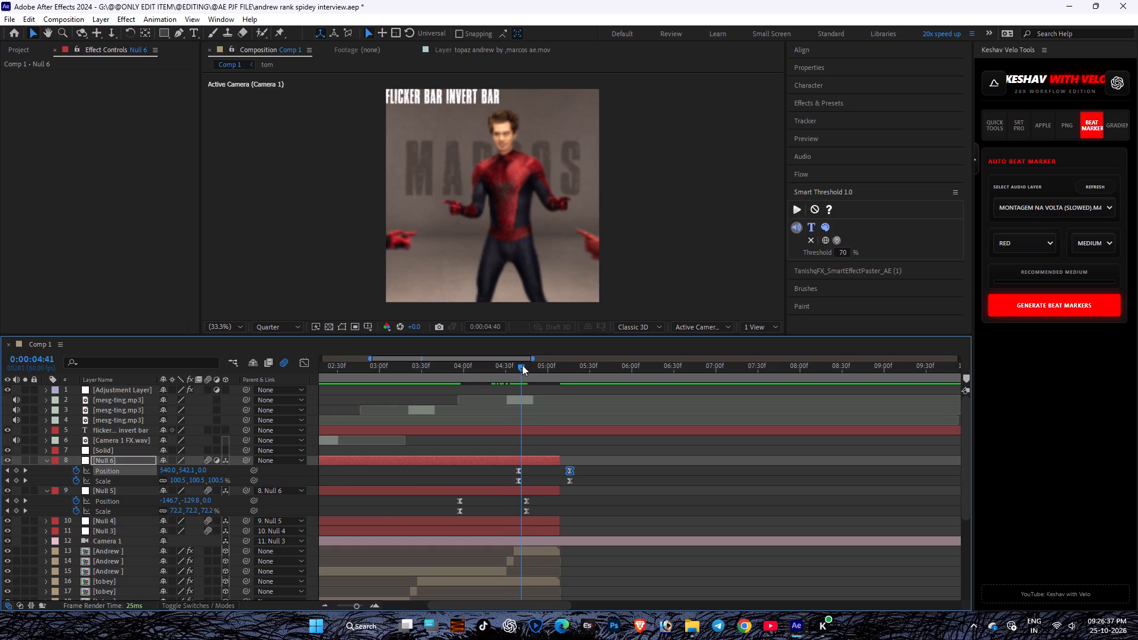
drag(522, 365, 496, 363)
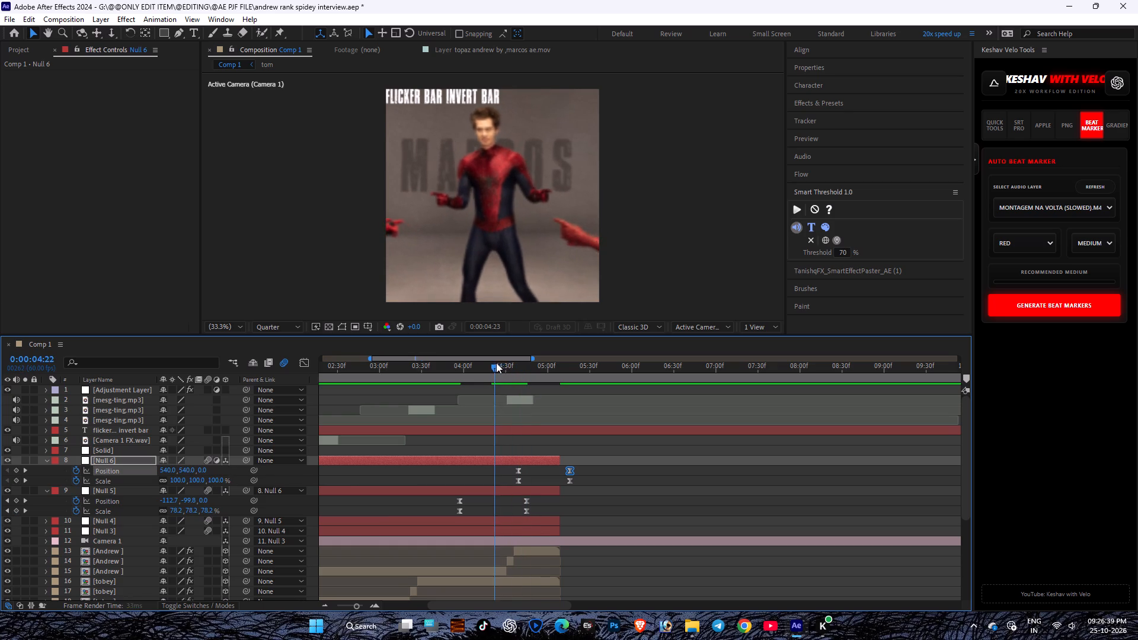
drag(496, 363, 514, 363)
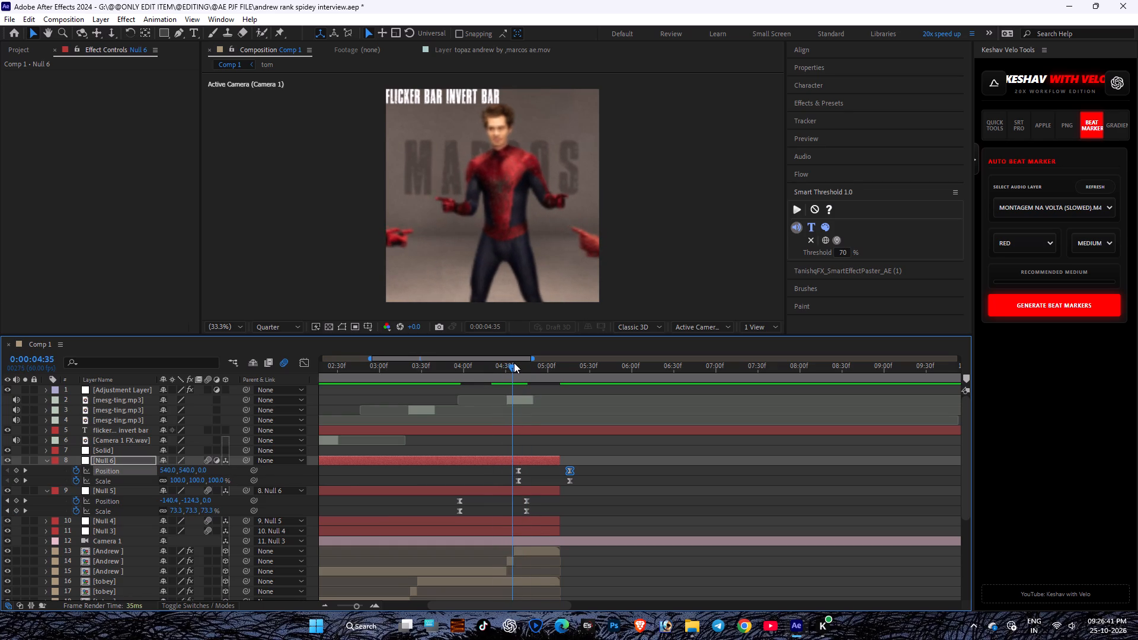
drag(514, 363, 529, 363)
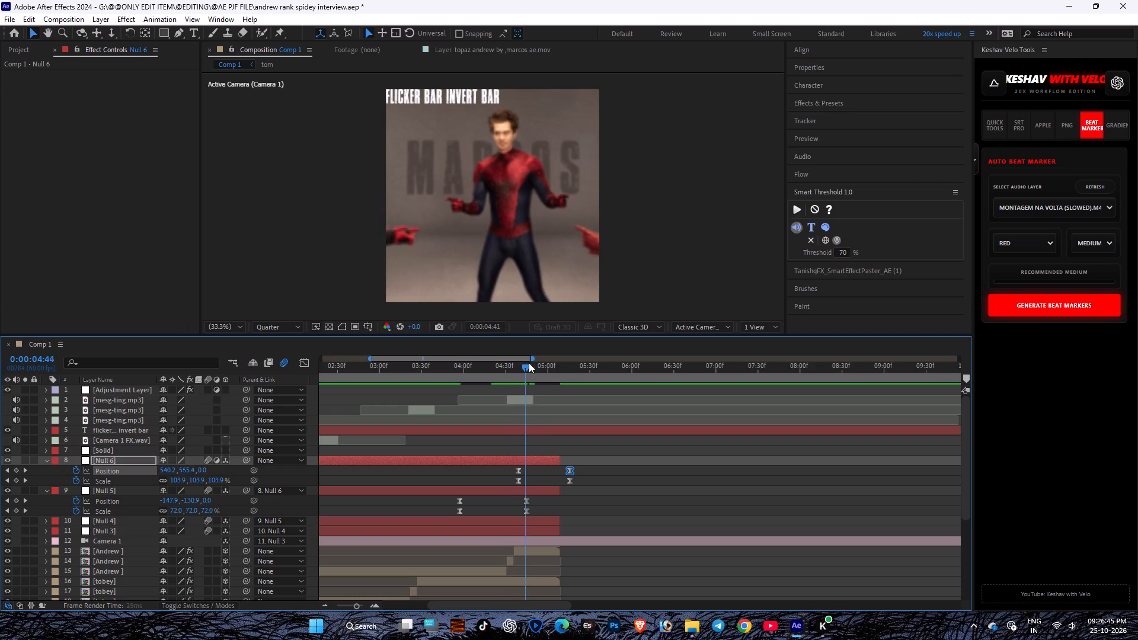
drag(529, 363, 532, 363)
shift+drag(539, 374, 533, 374)
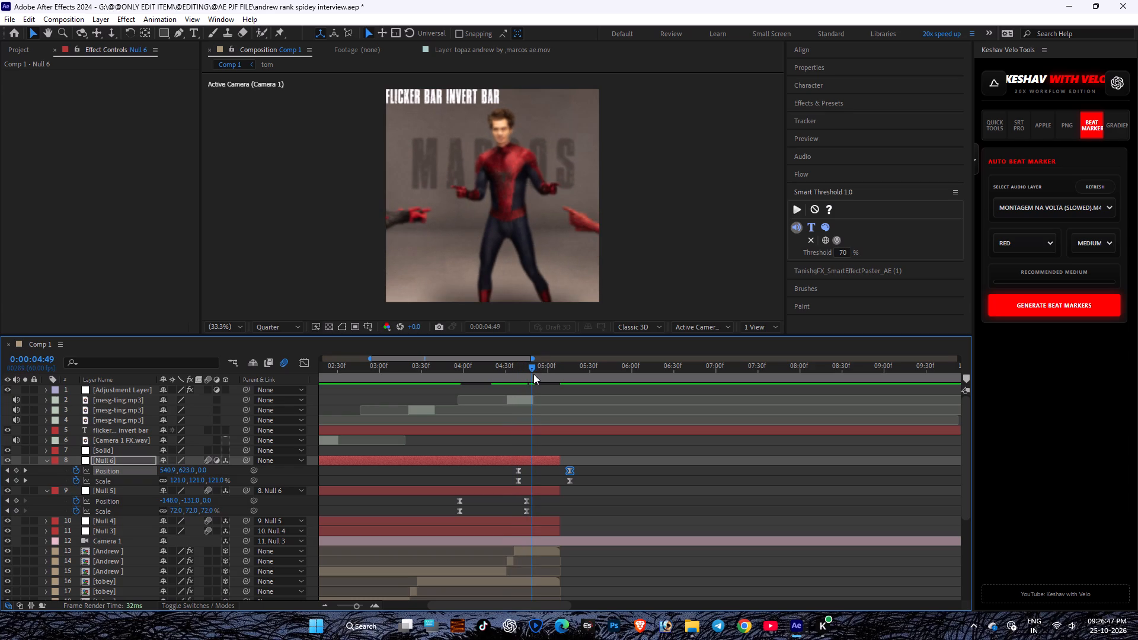
shift+drag(533, 374, 528, 373)
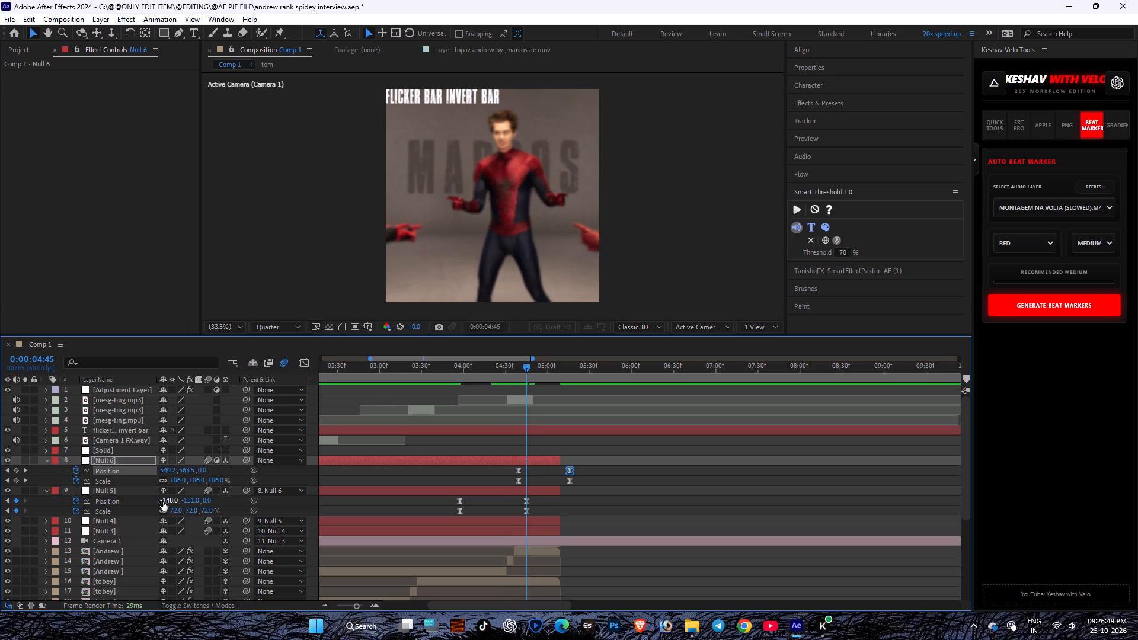
drag(163, 502, 168, 502)
drag(530, 373, 535, 373)
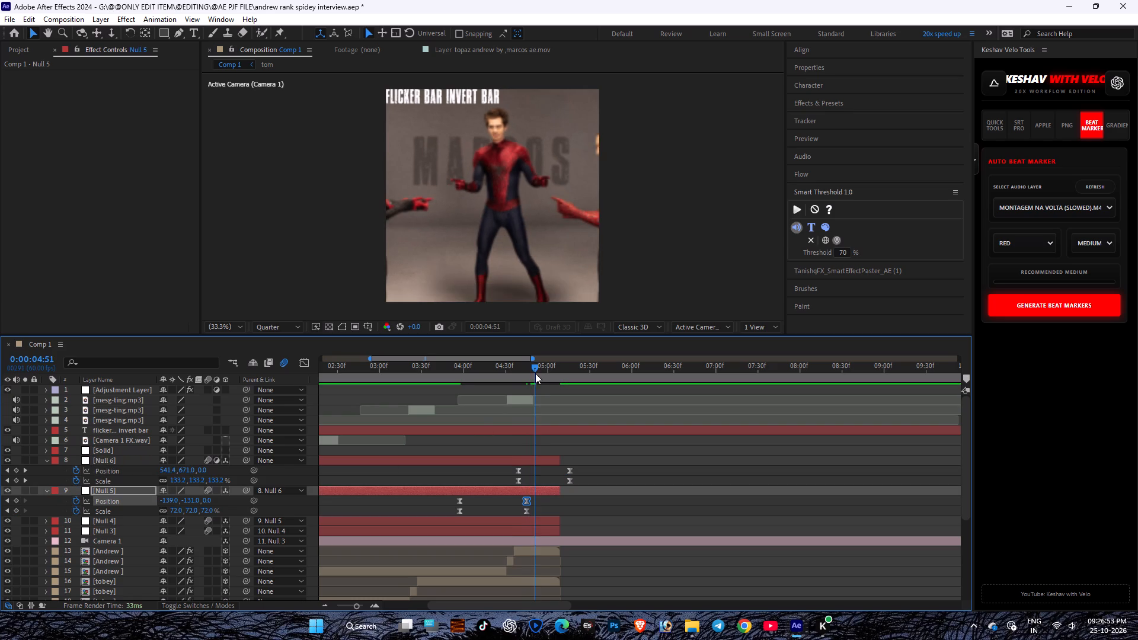
drag(535, 373, 554, 373)
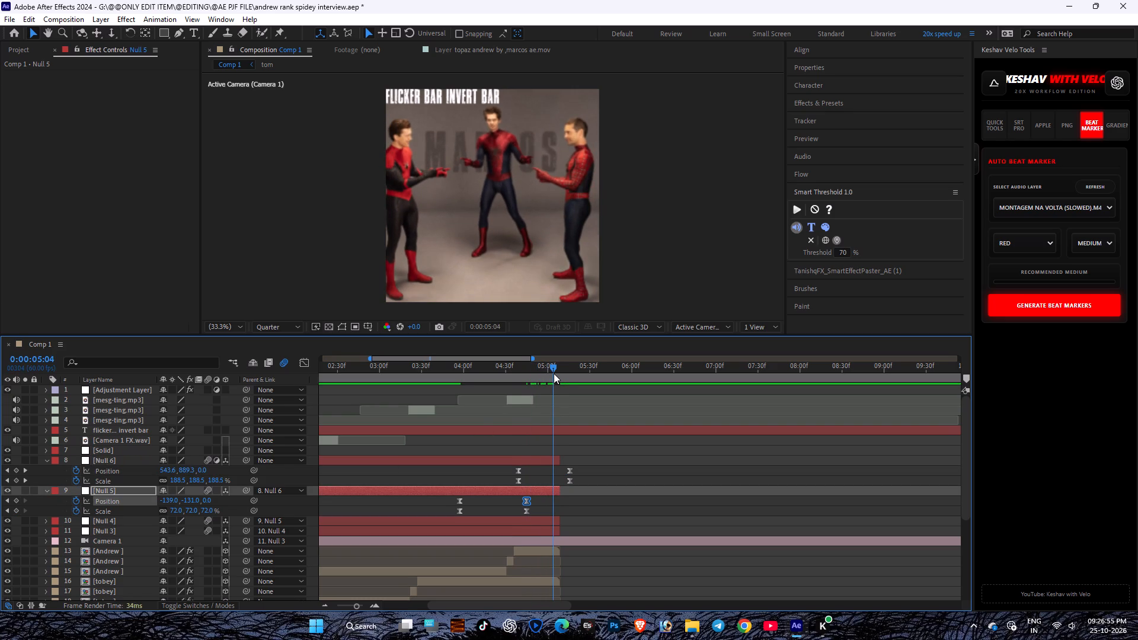
Move Null 6's last Position and Scale keyframes earlier to 0:00:05:09, where the null layer ends.
drag(554, 373, 557, 373)
drag(576, 468, 564, 482)
drag(570, 473, 561, 476)
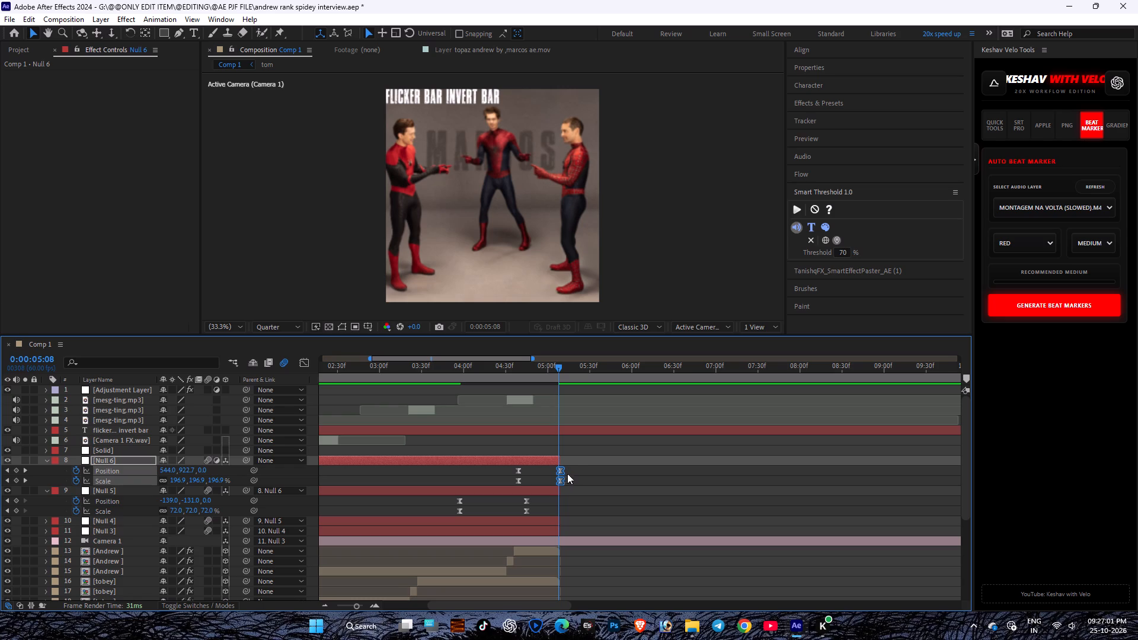
Add a Null 6 Position keyframe at 0:00:05:08 with X set to 518 to frame the three Spider-Men.
click(572, 471)
click(28, 472)
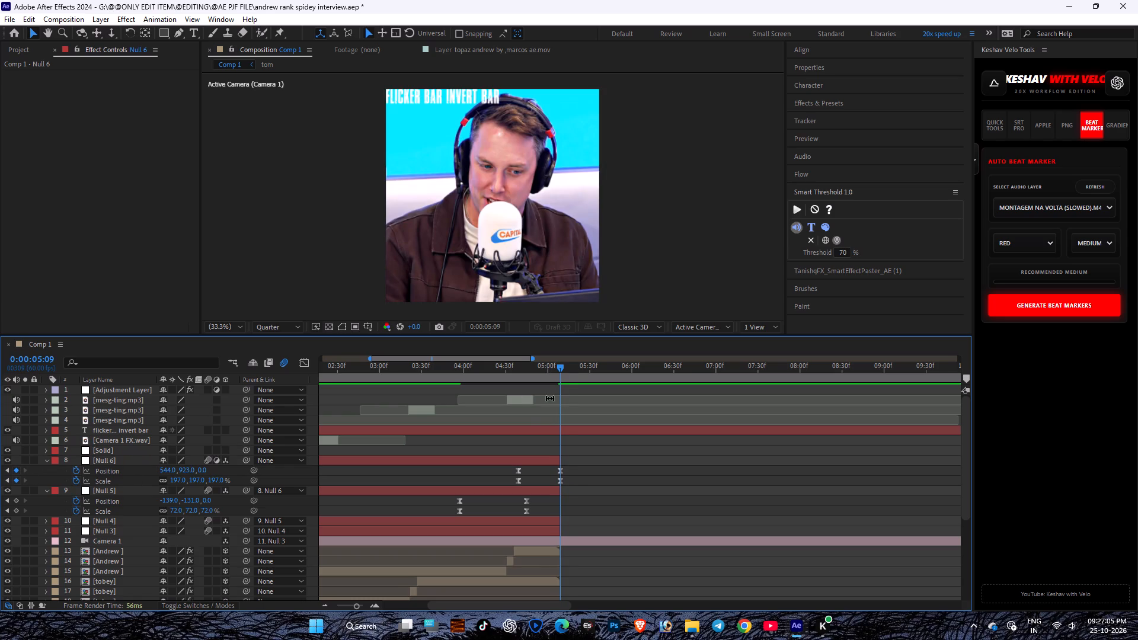
key(Page_Up)
drag(172, 472, 157, 472)
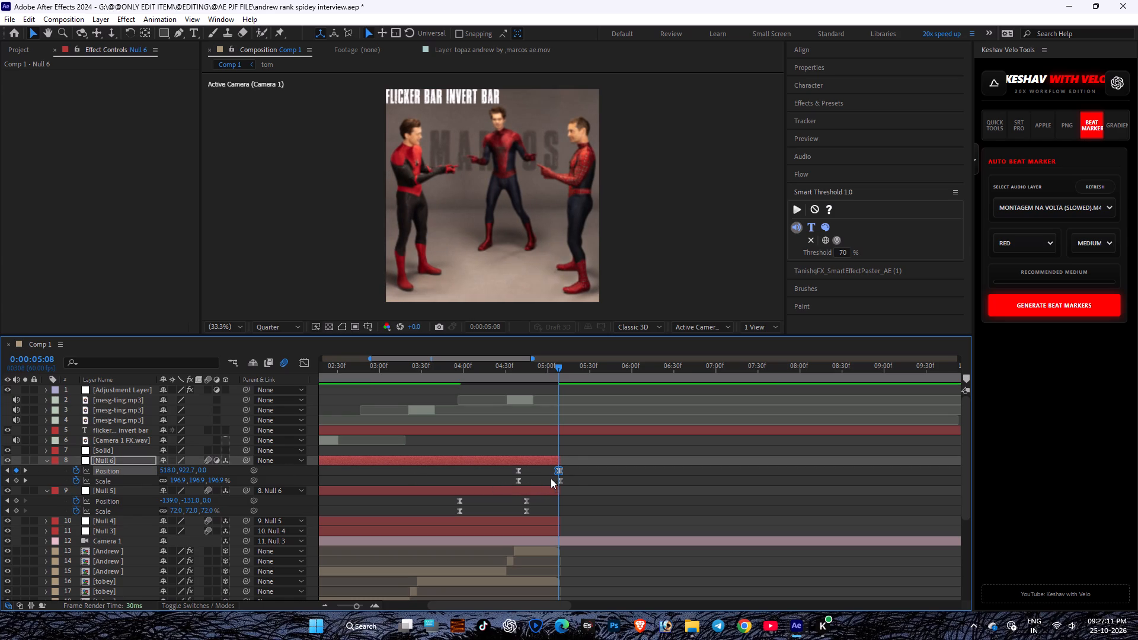
alt+scroll(554, 478, up, 3)
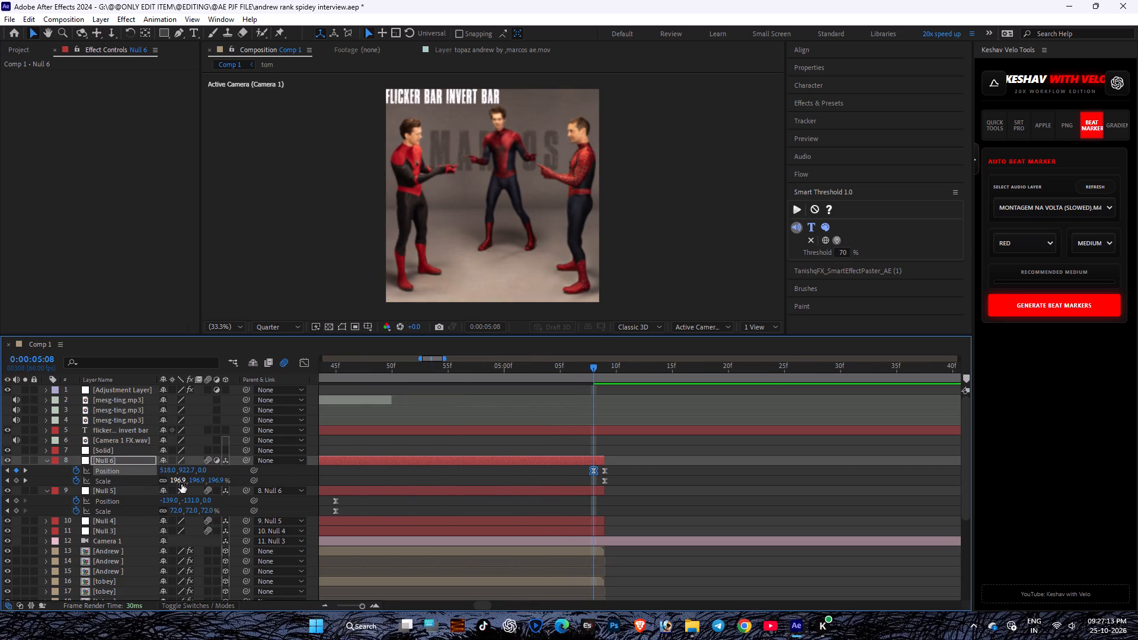
drag(181, 484, 181, 500)
key(ctrl+z)
Align Null 6's last Scale keyframe to 0:00:05:08 and delete the leftover Position keyframe at 0:00:05:09.
drag(603, 478, 593, 479)
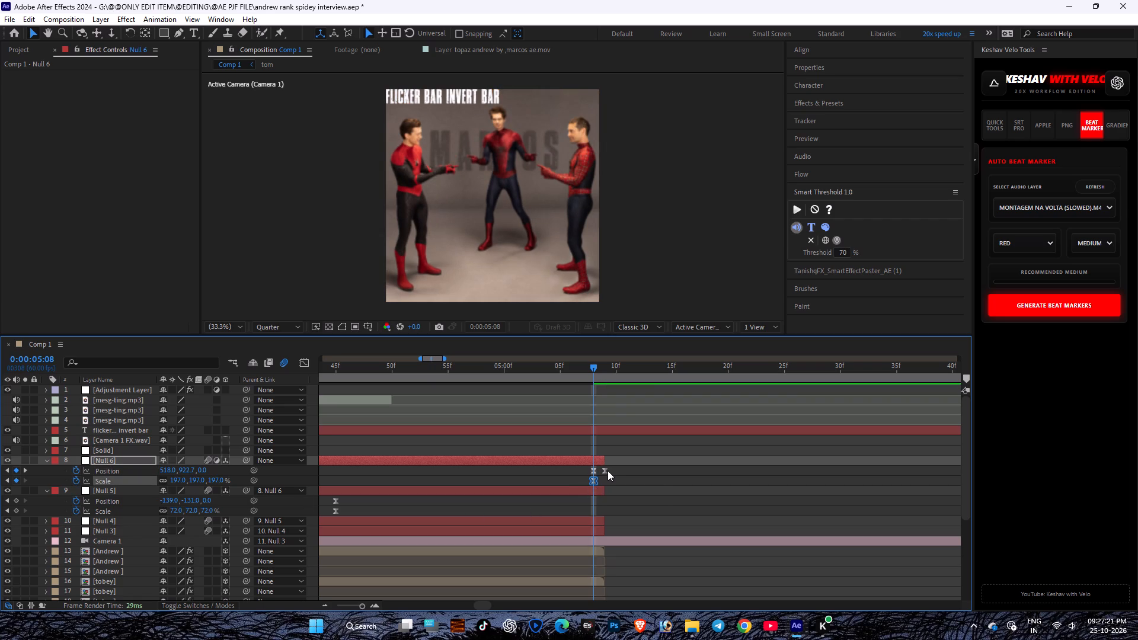
click(608, 471)
click(608, 471)
click(603, 471)
key(Delete)
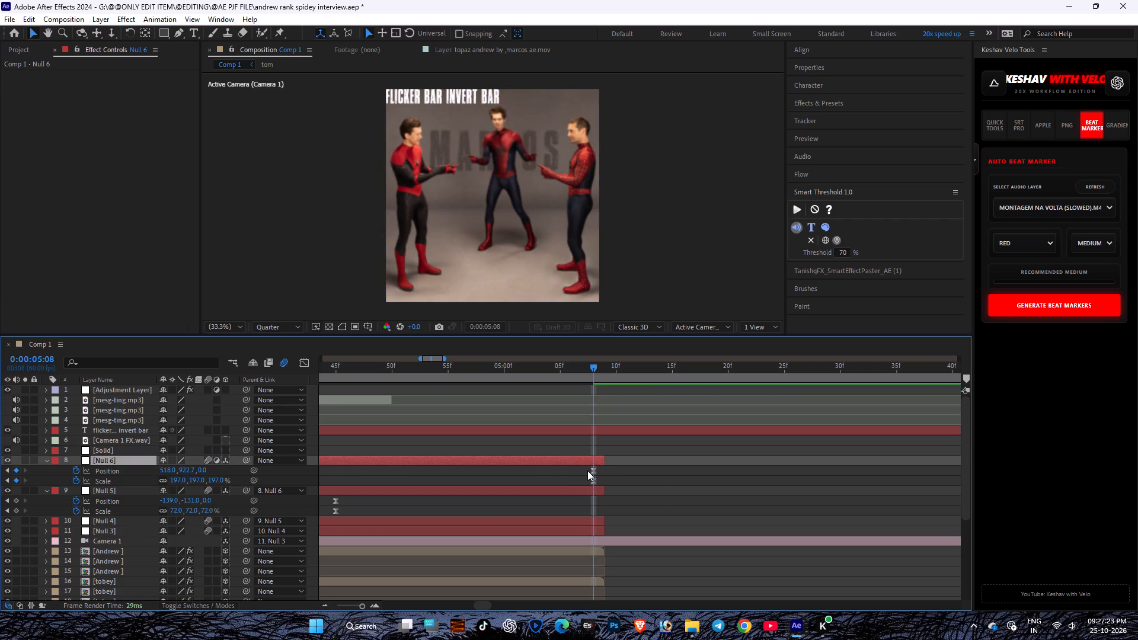
Move Null 6's last Position and Scale keyframes to 0:00:05:10, save the project, and collapse the keyframed properties.
drag(587, 471, 605, 480)
drag(593, 473, 613, 473)
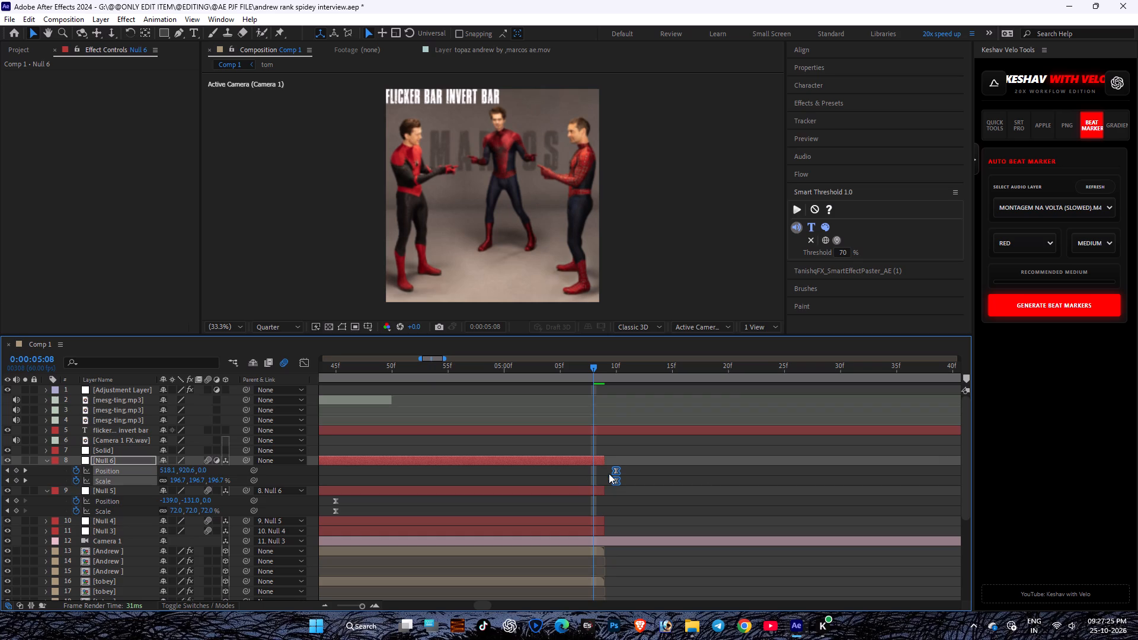
key(ctrl+s)
alt+scroll(575, 463, down, 3)
click(614, 475)
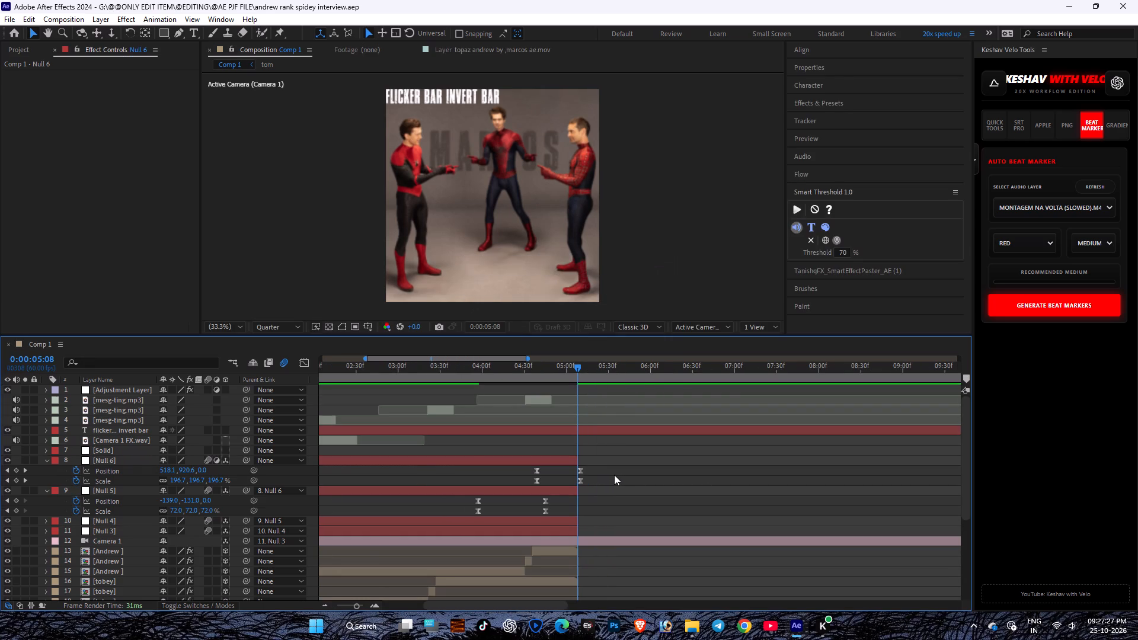
key(u)
key(u)
Preview Comp 1 from the start to check the revised camera moves, saving the project.
drag(525, 367, 0, 385)
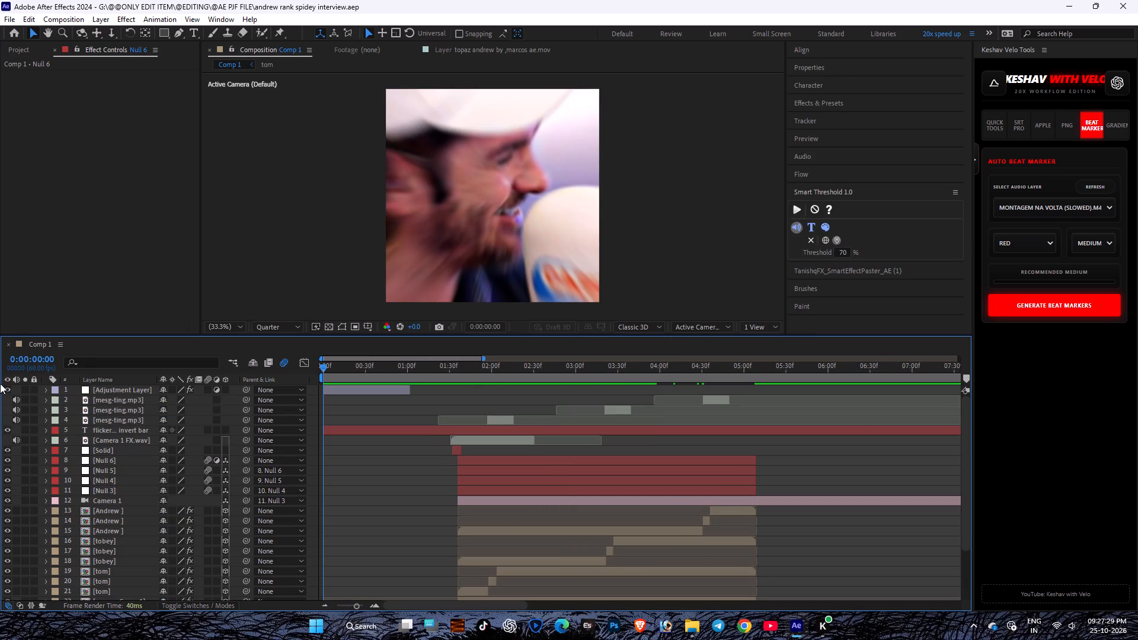
key(space)
key(ctrl+s)
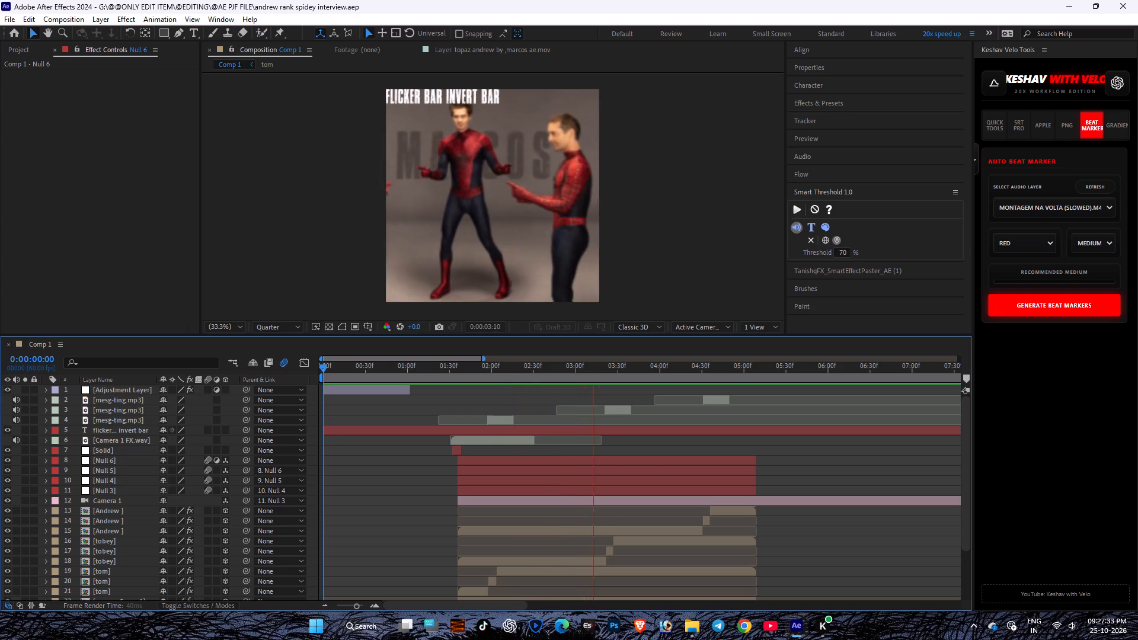
scroll(0, 639, up, 1)
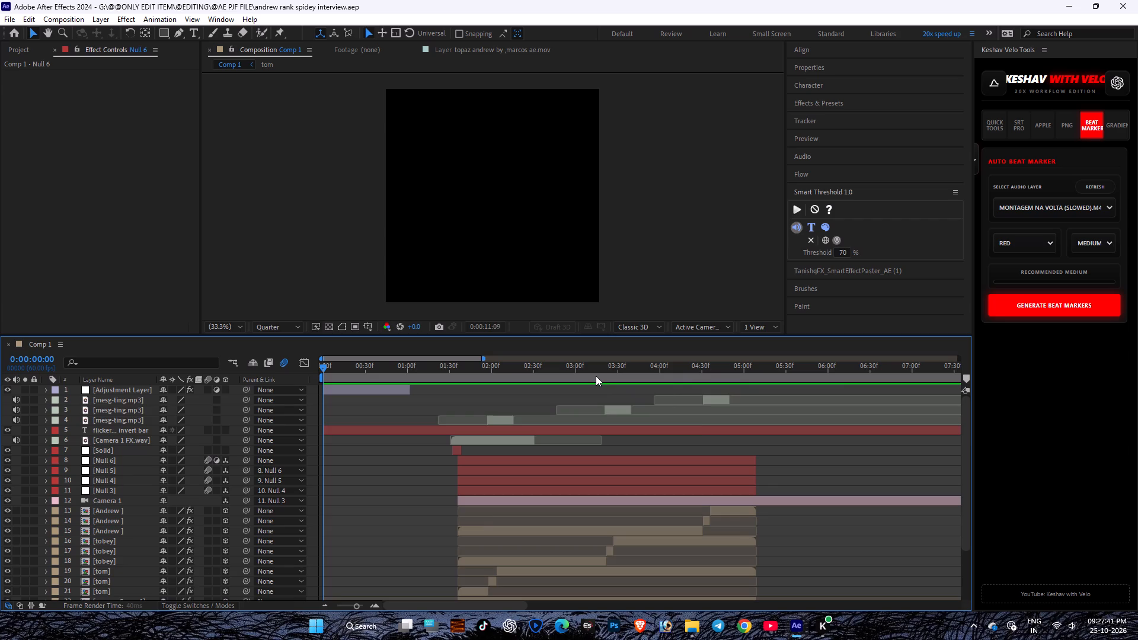
scroll(596, 376, down, 9)
drag(530, 365, 0, 200)
key(space)
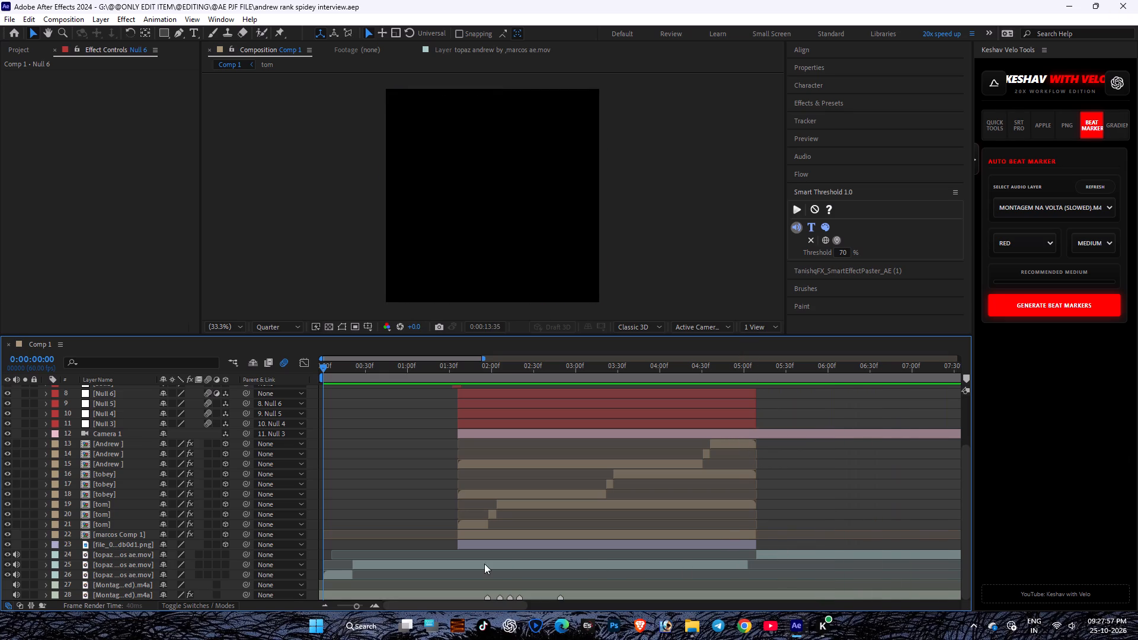
Select the bottom Montagem Na Volta layer, save, and replay Comp 1 from the start to review the music under the interview.
scroll(578, 561, down, 4)
click(669, 593)
scroll(704, 557, down, 2)
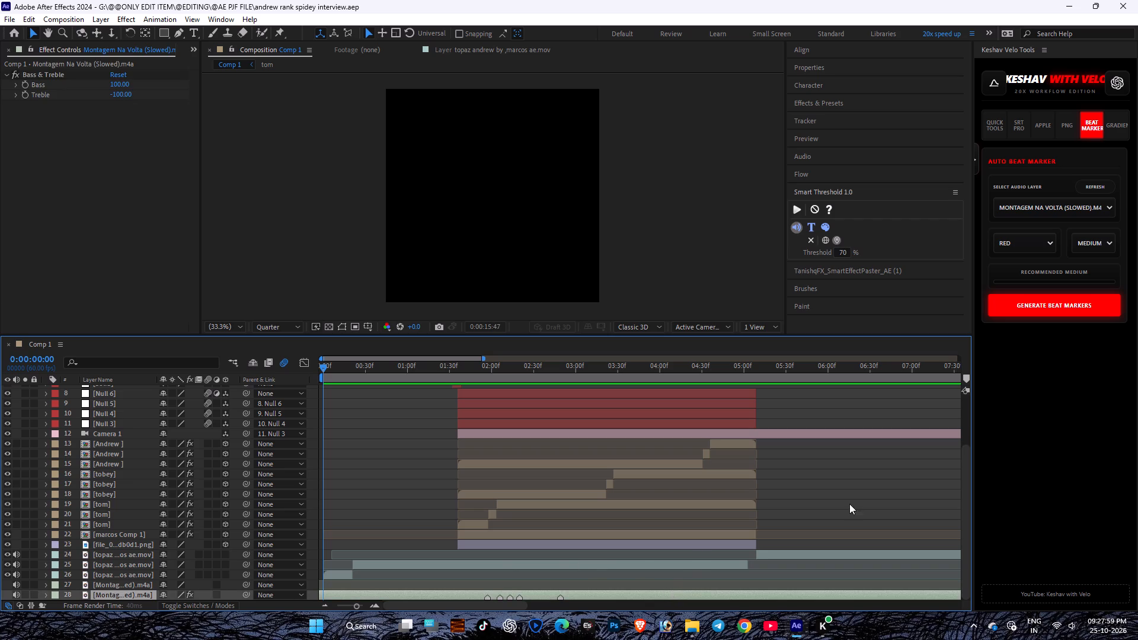
click(331, 601)
middle_drag(661, 518, 646, 509)
click(651, 493)
drag(667, 374, 220, 395)
key(ctrl+s)
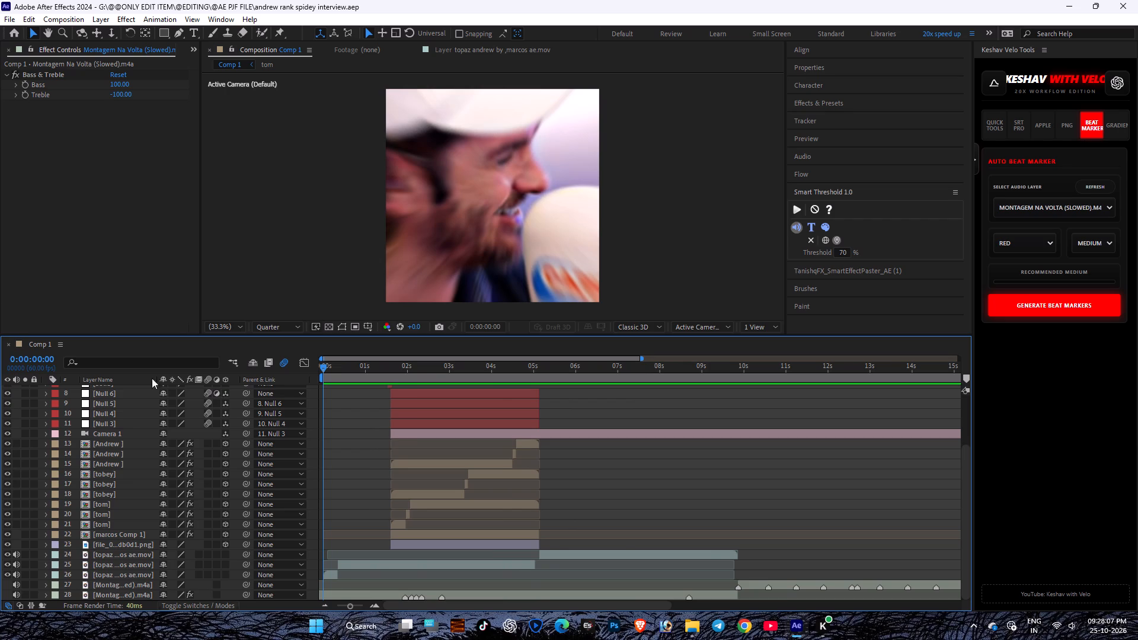
key(space)
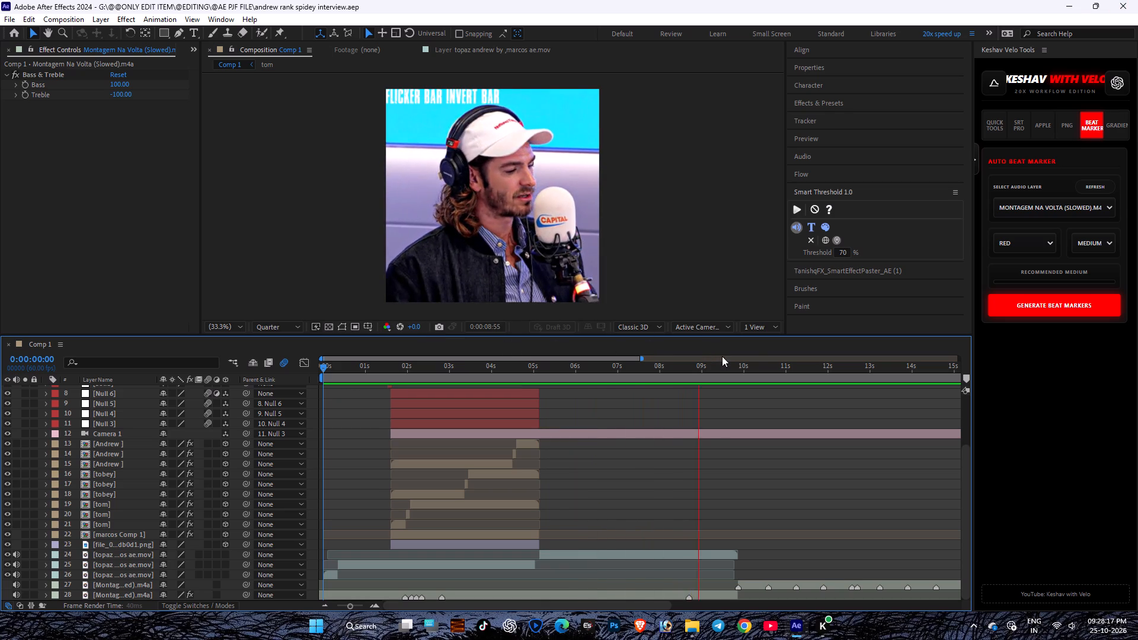
drag(723, 369, 705, 369)
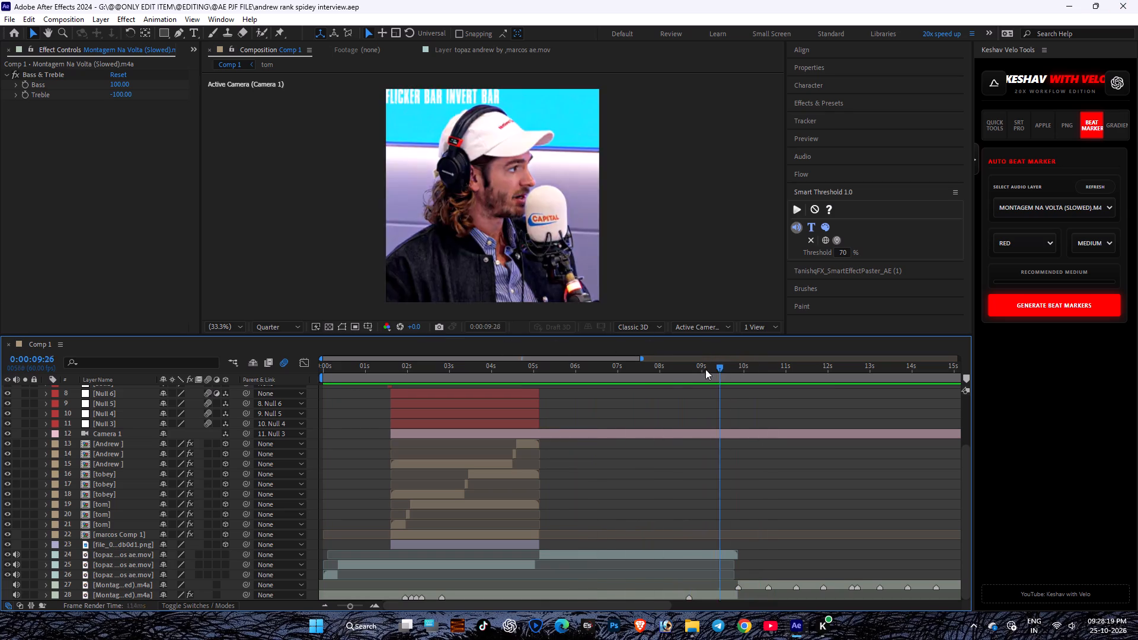
drag(705, 369, 0, 492)
key(space)
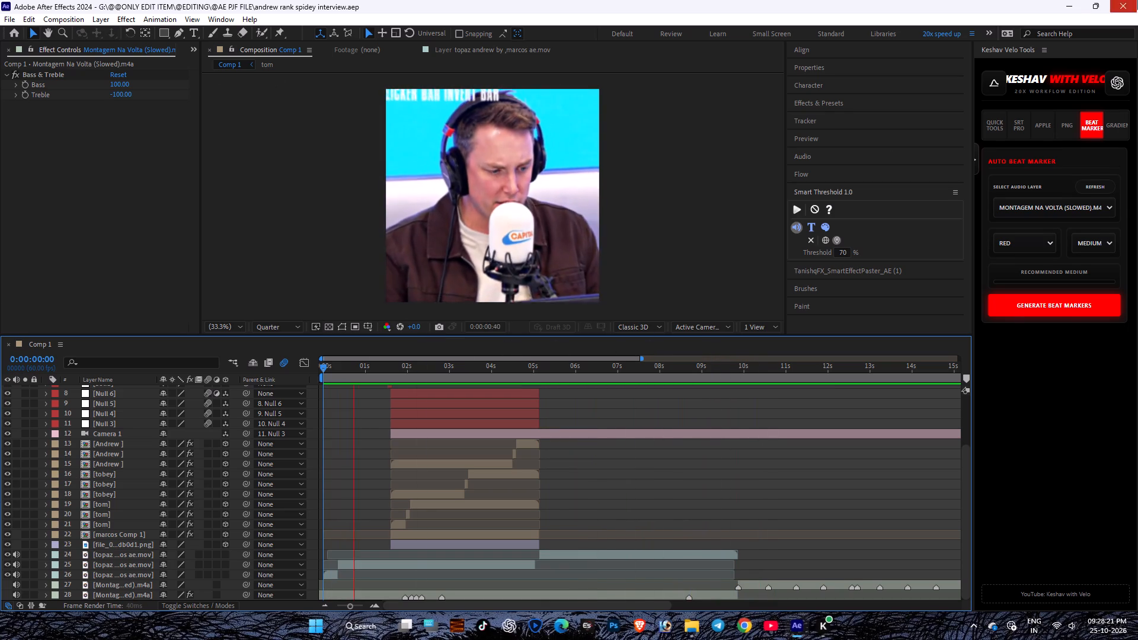
key(space)
Switch to YouTube.
click(770, 612)
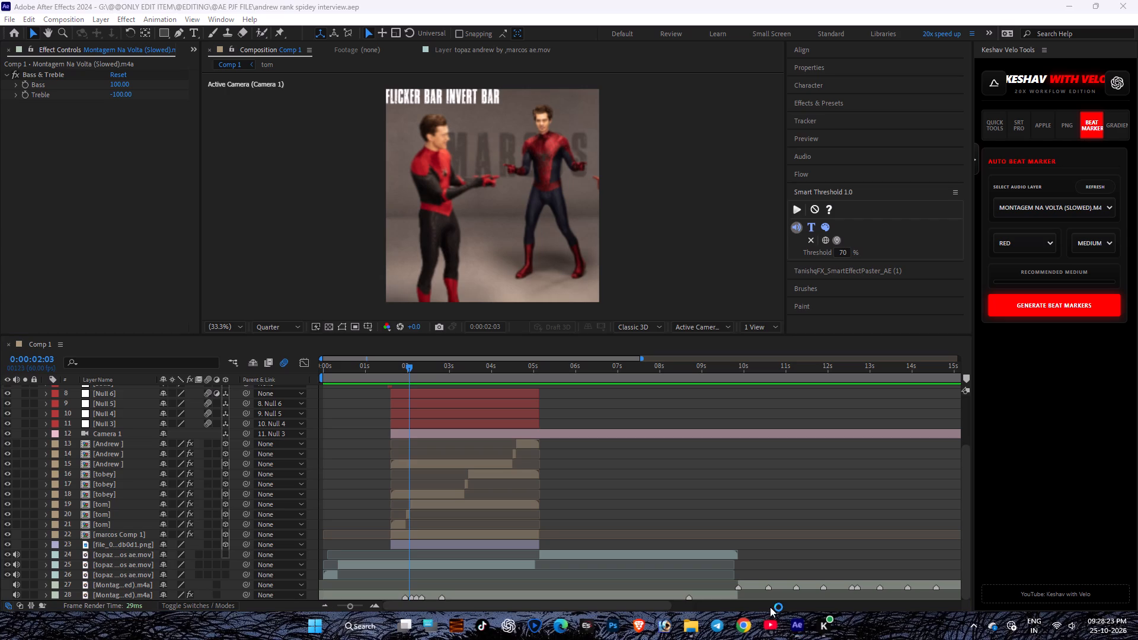